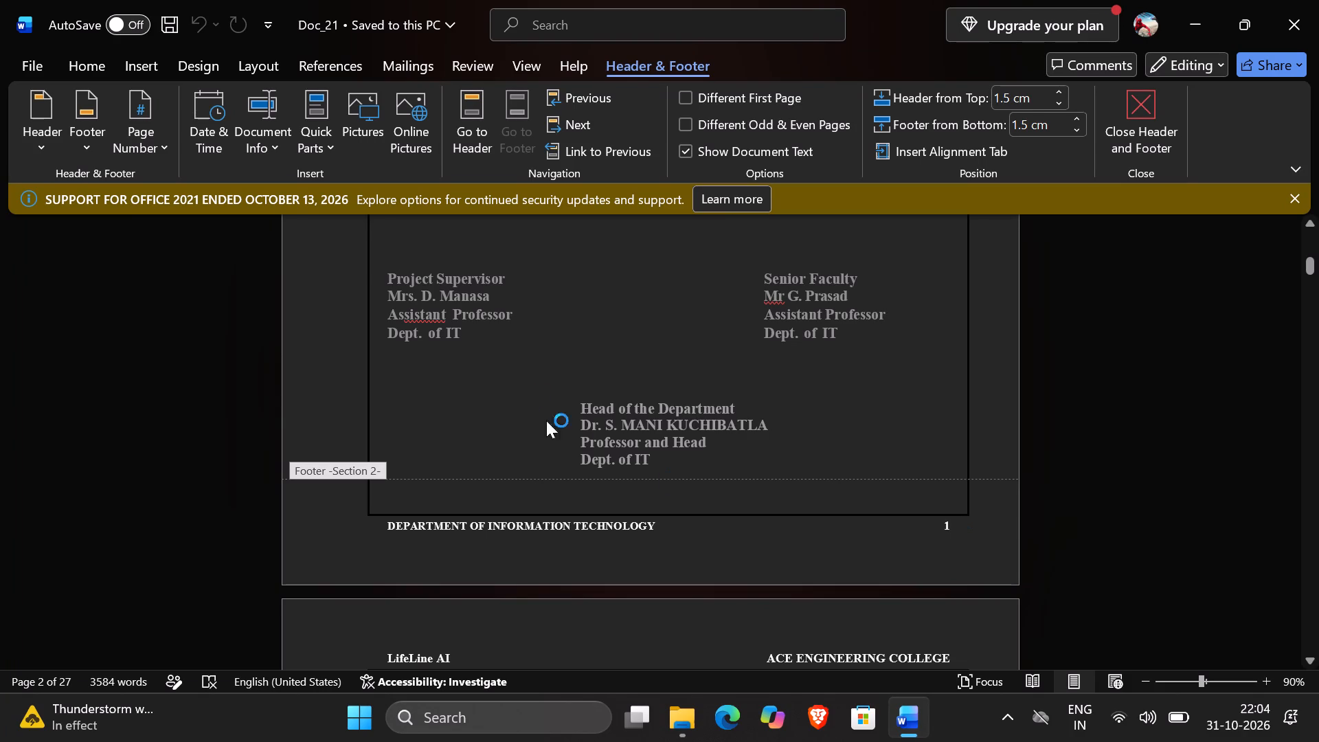
Open the page number options for the Section 2 footer on page 2.
{"action": "left_click", "coordinate": [140, 127]}
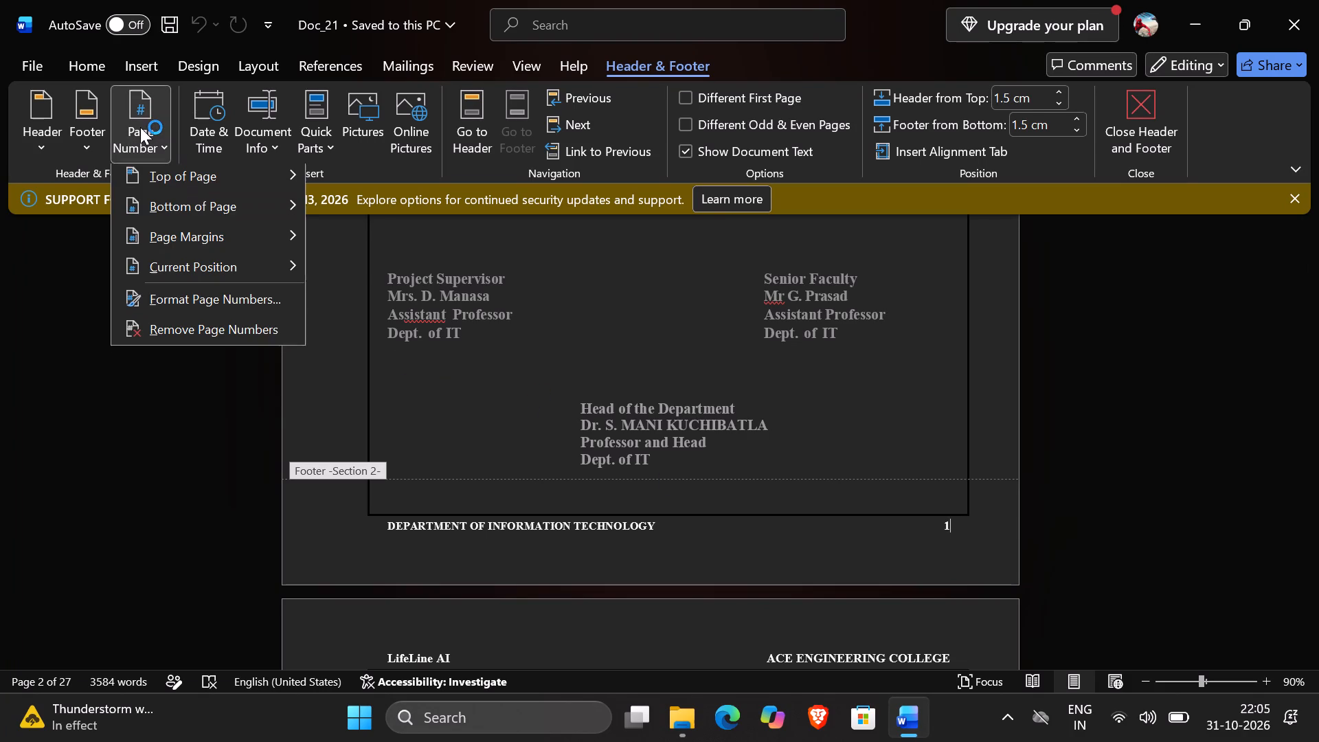
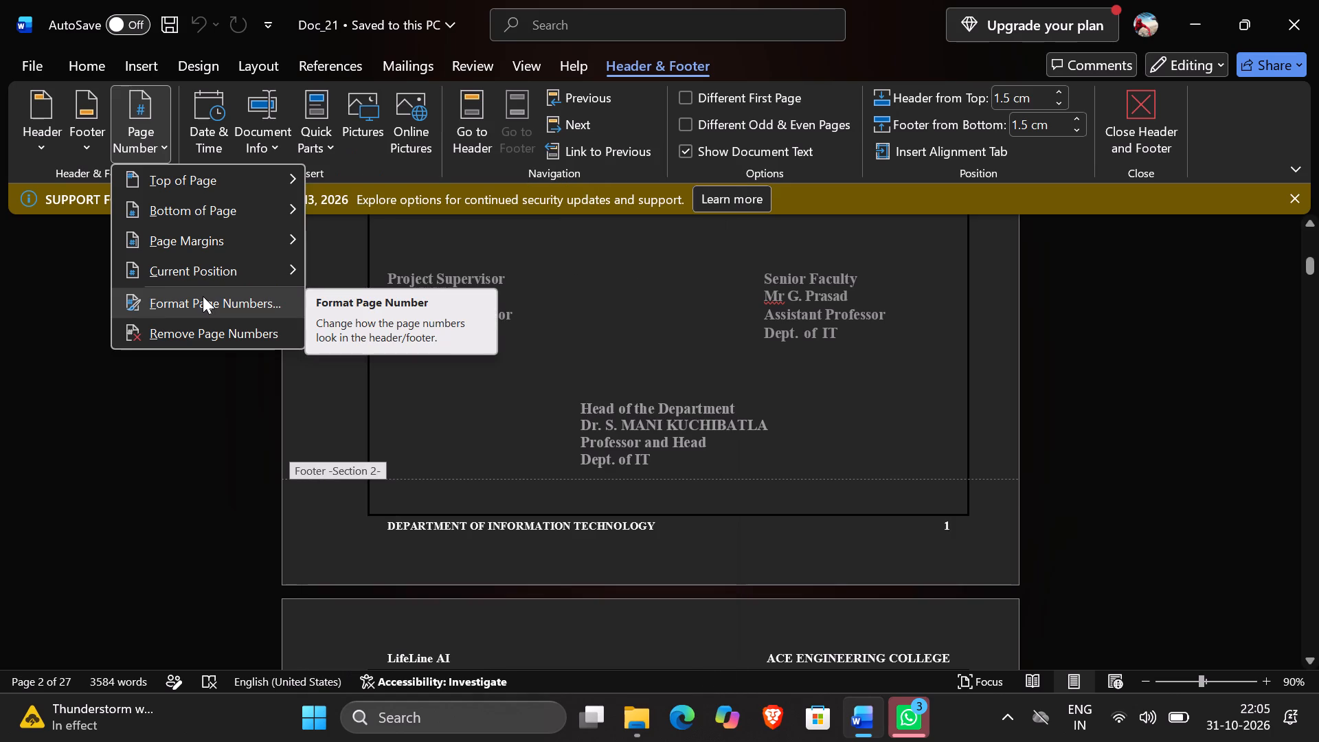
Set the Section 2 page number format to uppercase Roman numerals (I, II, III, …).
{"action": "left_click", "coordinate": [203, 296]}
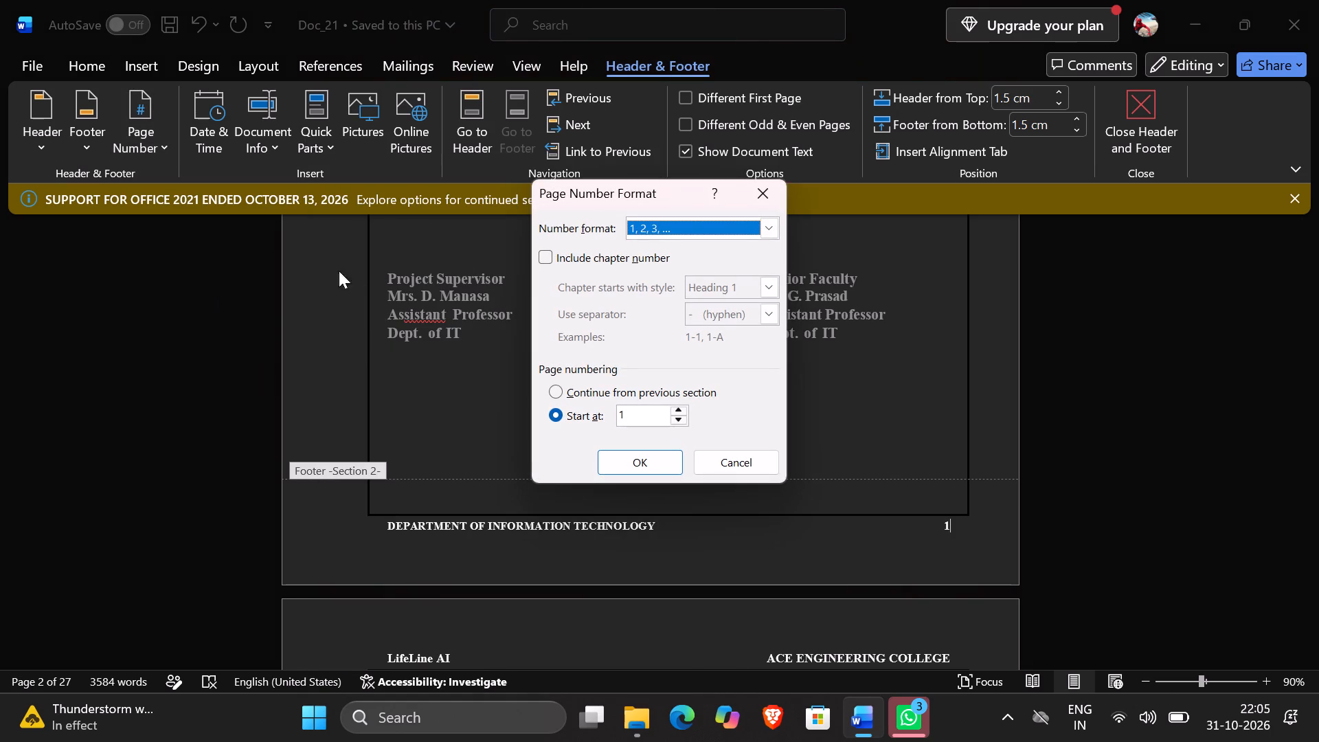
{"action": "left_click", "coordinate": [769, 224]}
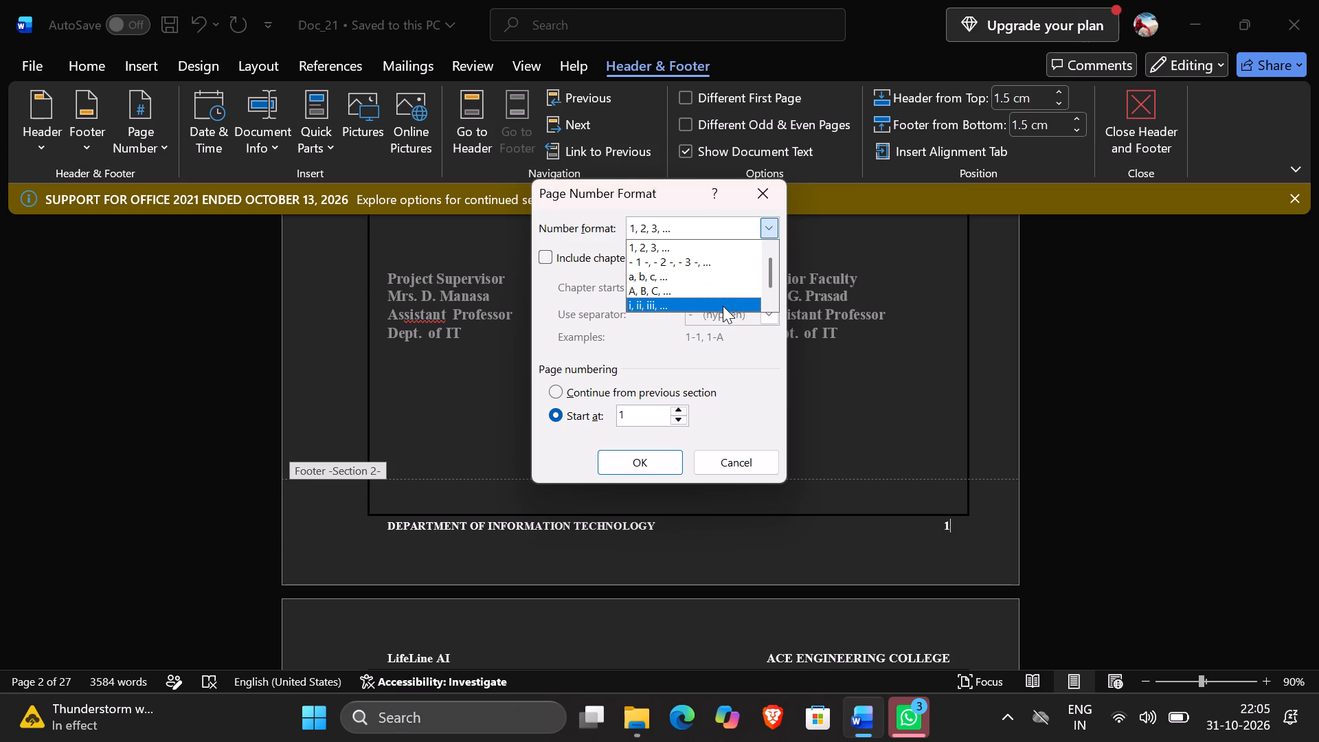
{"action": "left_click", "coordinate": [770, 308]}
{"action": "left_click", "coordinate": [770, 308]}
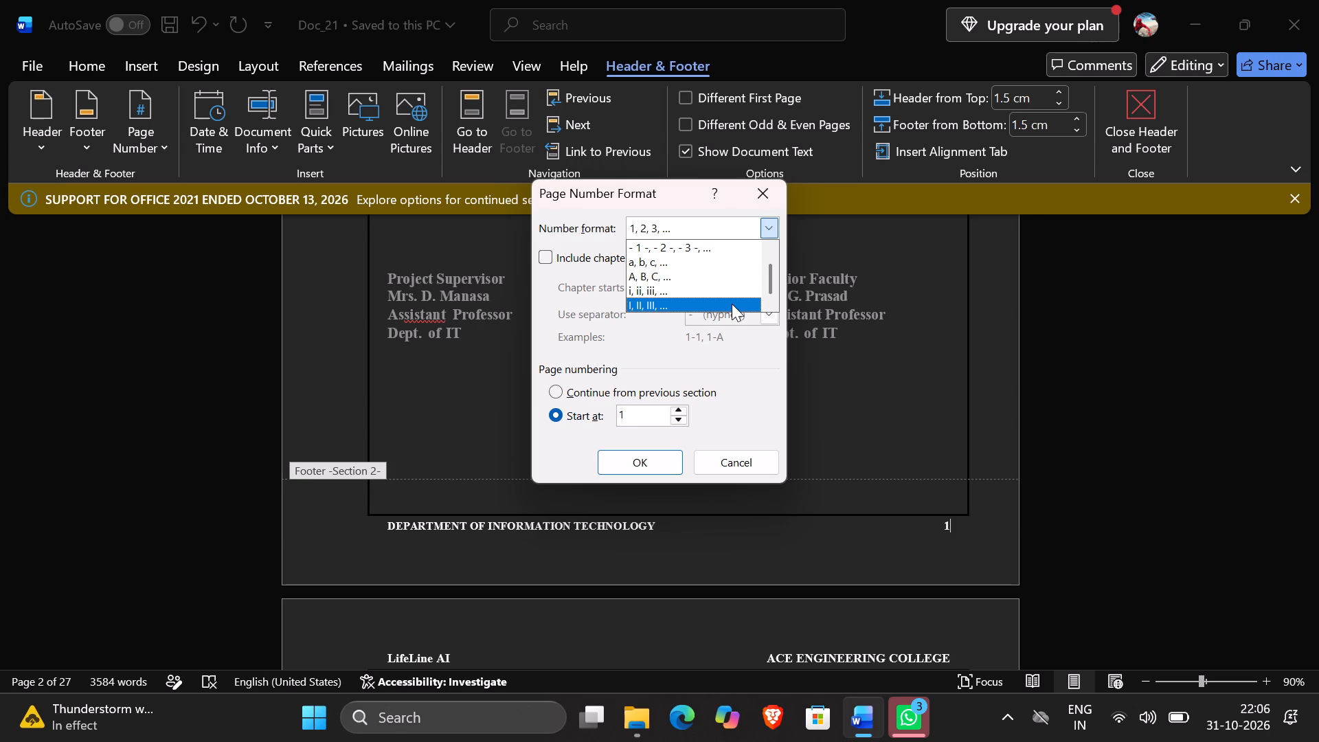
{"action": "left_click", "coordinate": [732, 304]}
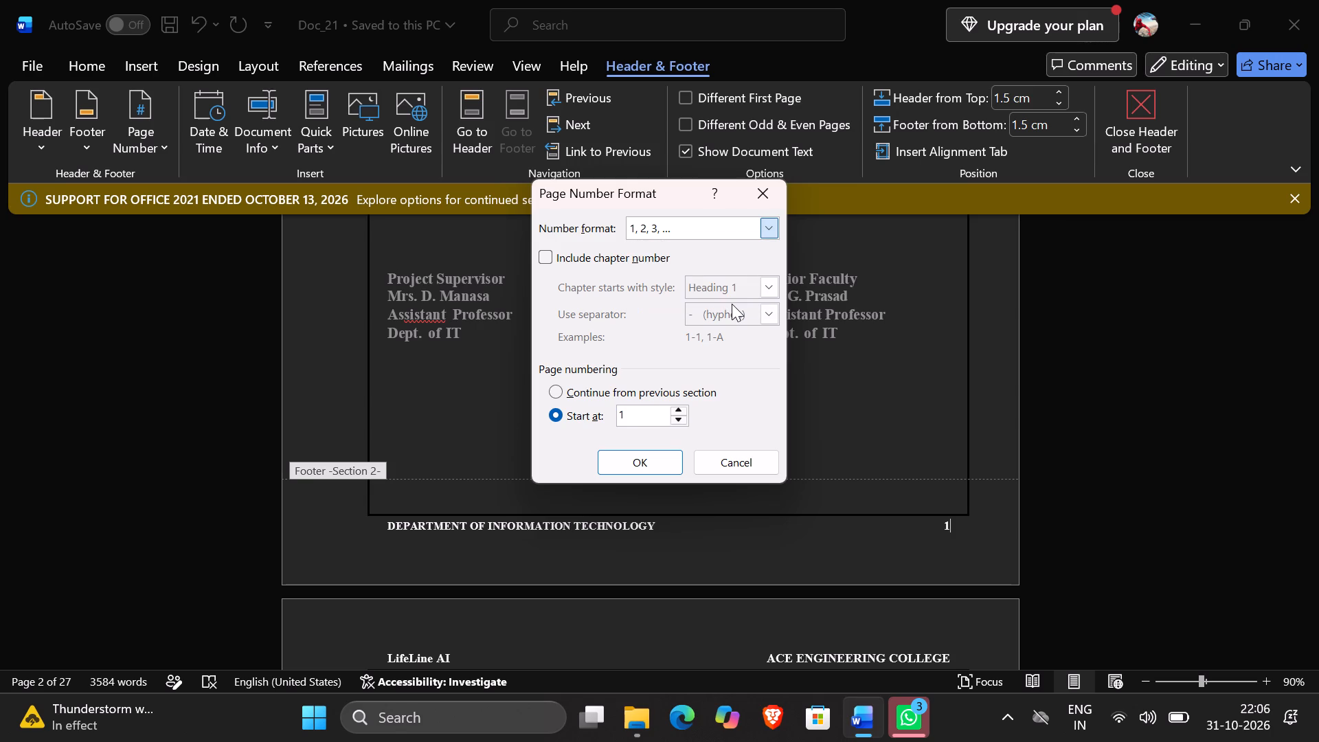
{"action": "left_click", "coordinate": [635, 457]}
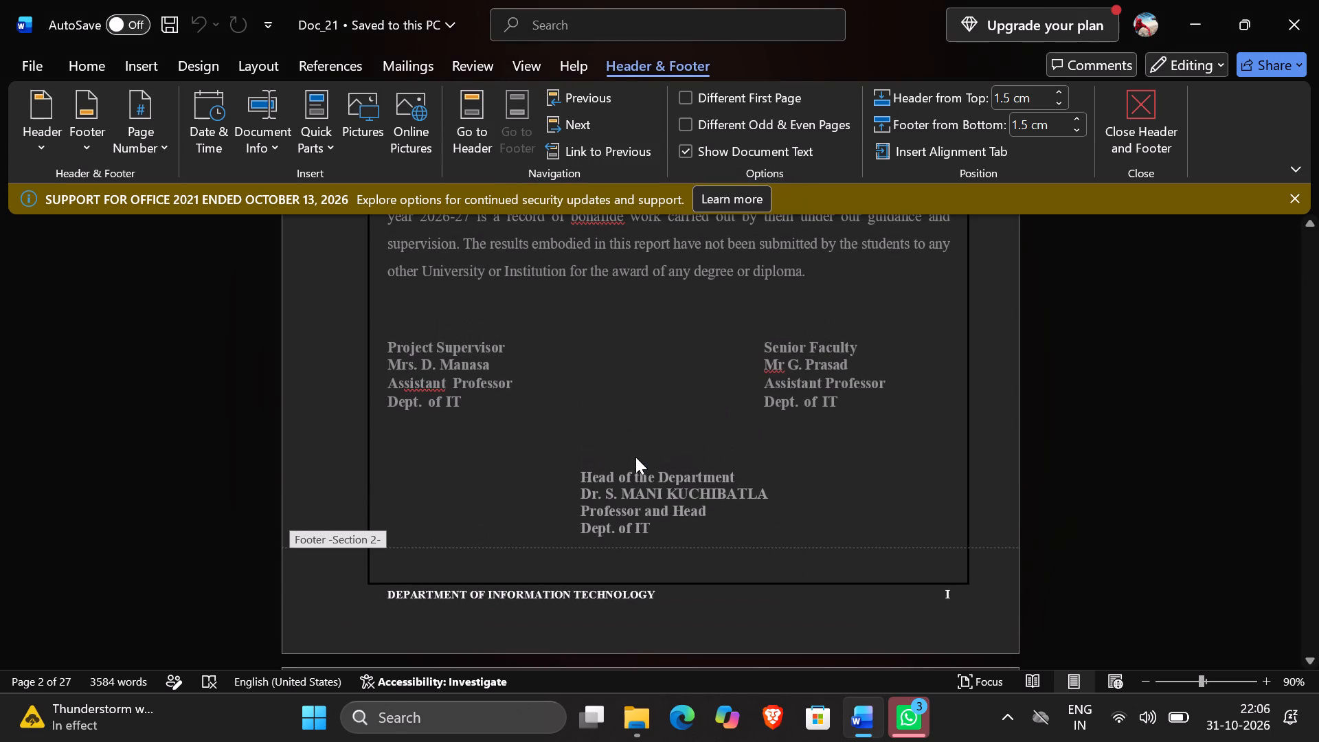
Check the footer page numbers on the certificate, acknowledgement and declaration pages.
{"action": "scroll", "coordinate": [837, 596], "scroll_direction": "down", "scroll_amount": 4}
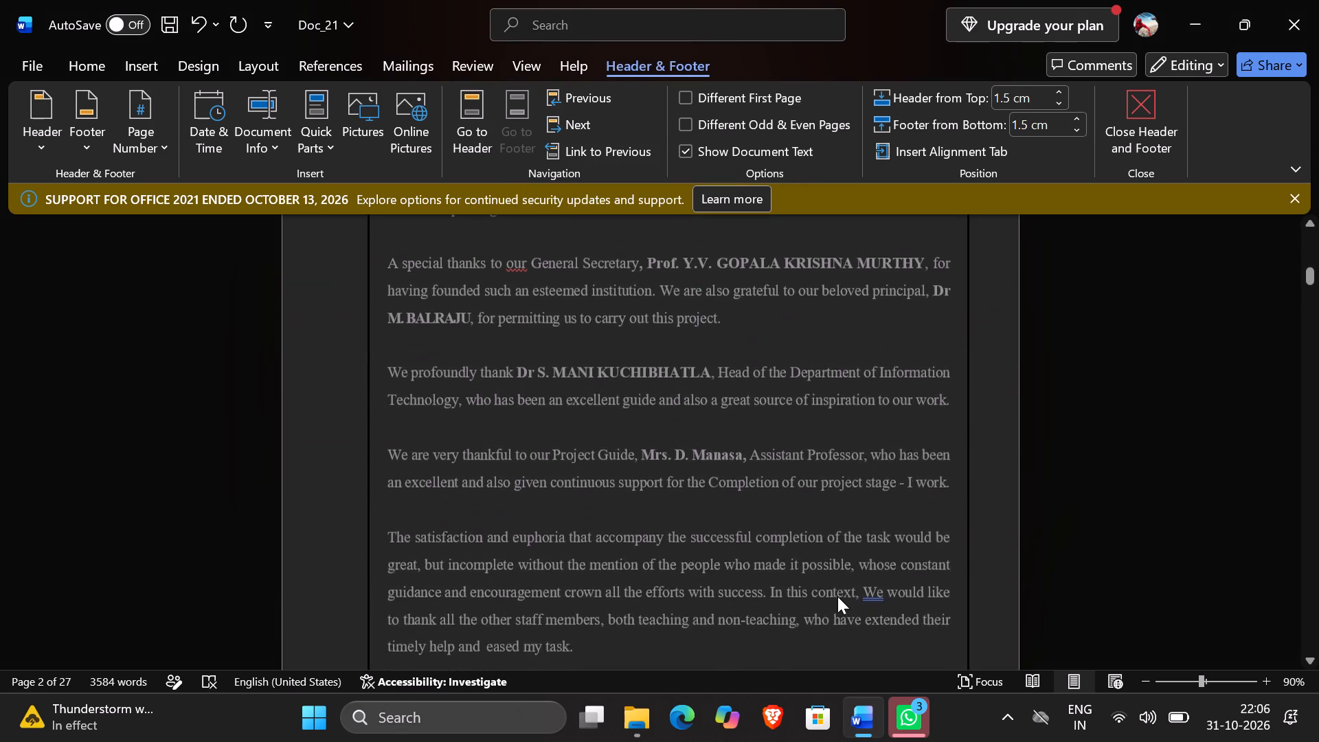
{"action": "scroll", "coordinate": [837, 596], "scroll_direction": "down", "scroll_amount": 1}
{"action": "scroll", "coordinate": [837, 596], "scroll_direction": "up", "scroll_amount": 1}
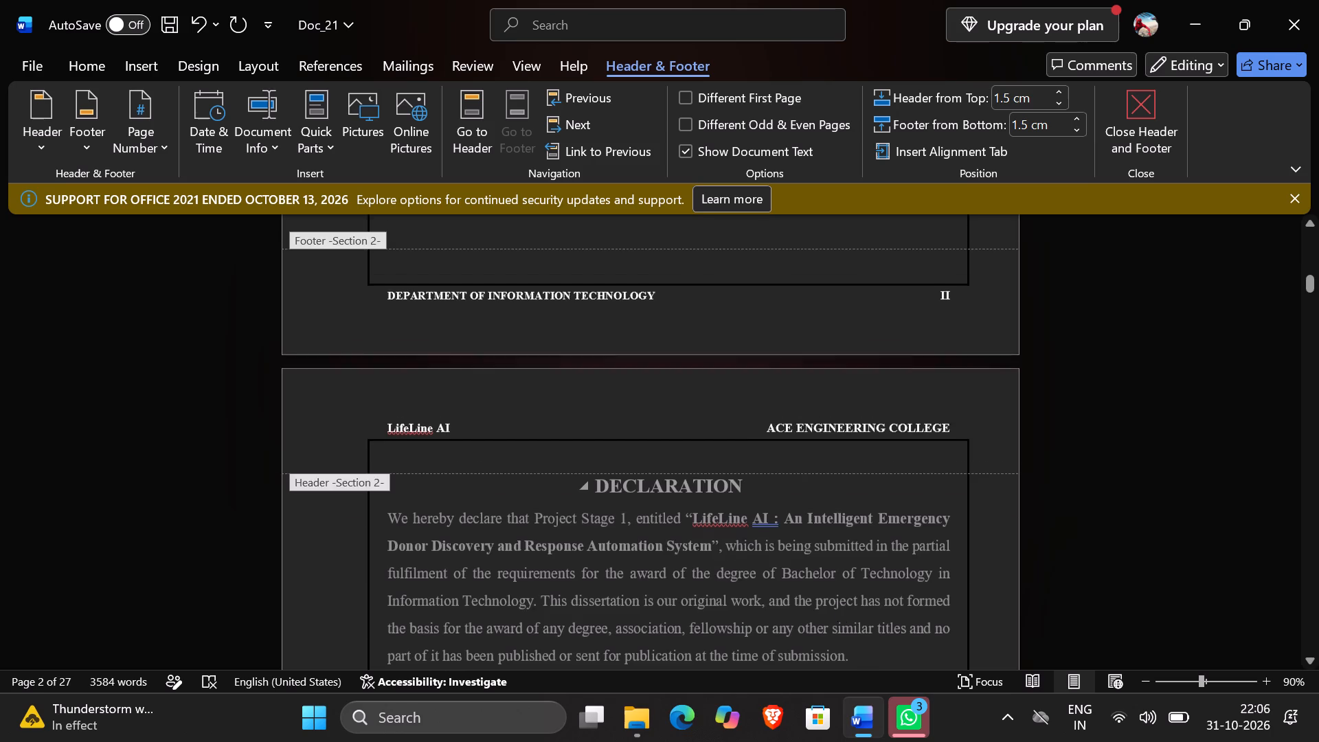
{"action": "scroll", "coordinate": [837, 596], "scroll_direction": "up", "scroll_amount": 5}
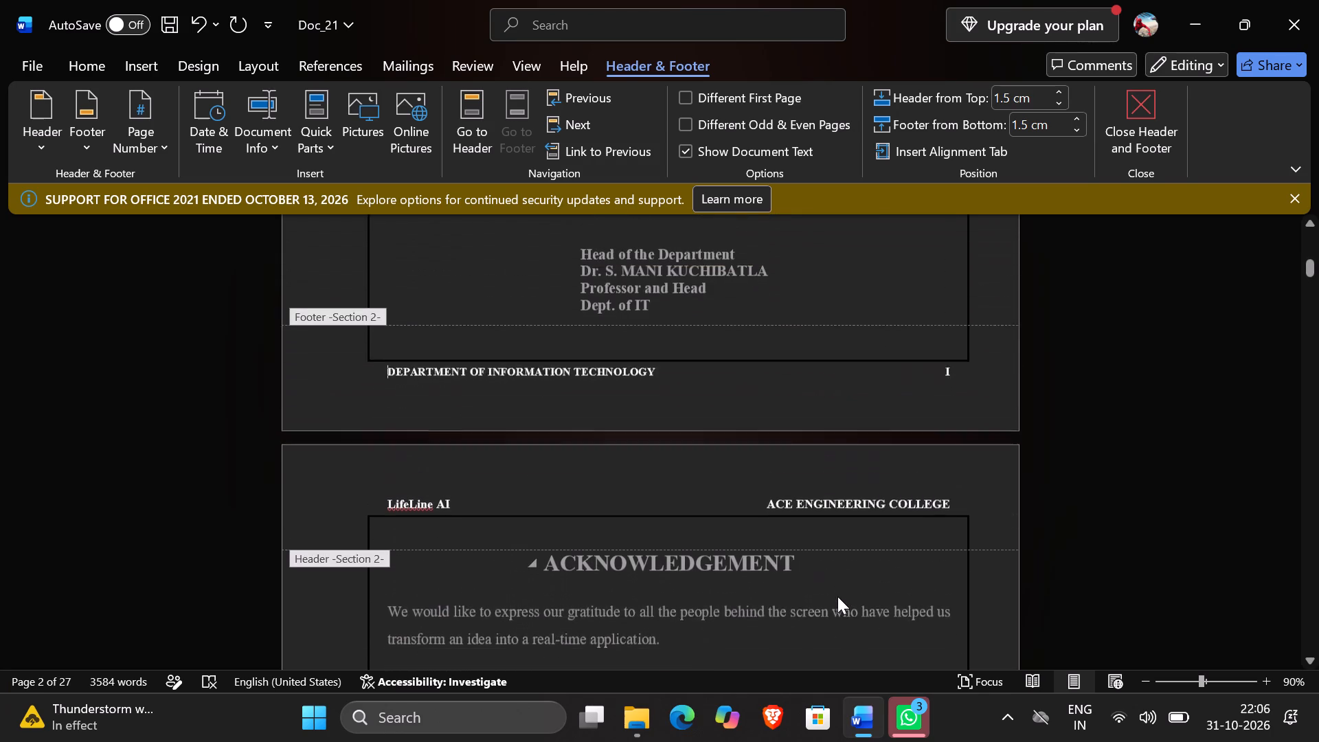
{"action": "scroll", "coordinate": [837, 596], "scroll_direction": "up", "scroll_amount": 1}
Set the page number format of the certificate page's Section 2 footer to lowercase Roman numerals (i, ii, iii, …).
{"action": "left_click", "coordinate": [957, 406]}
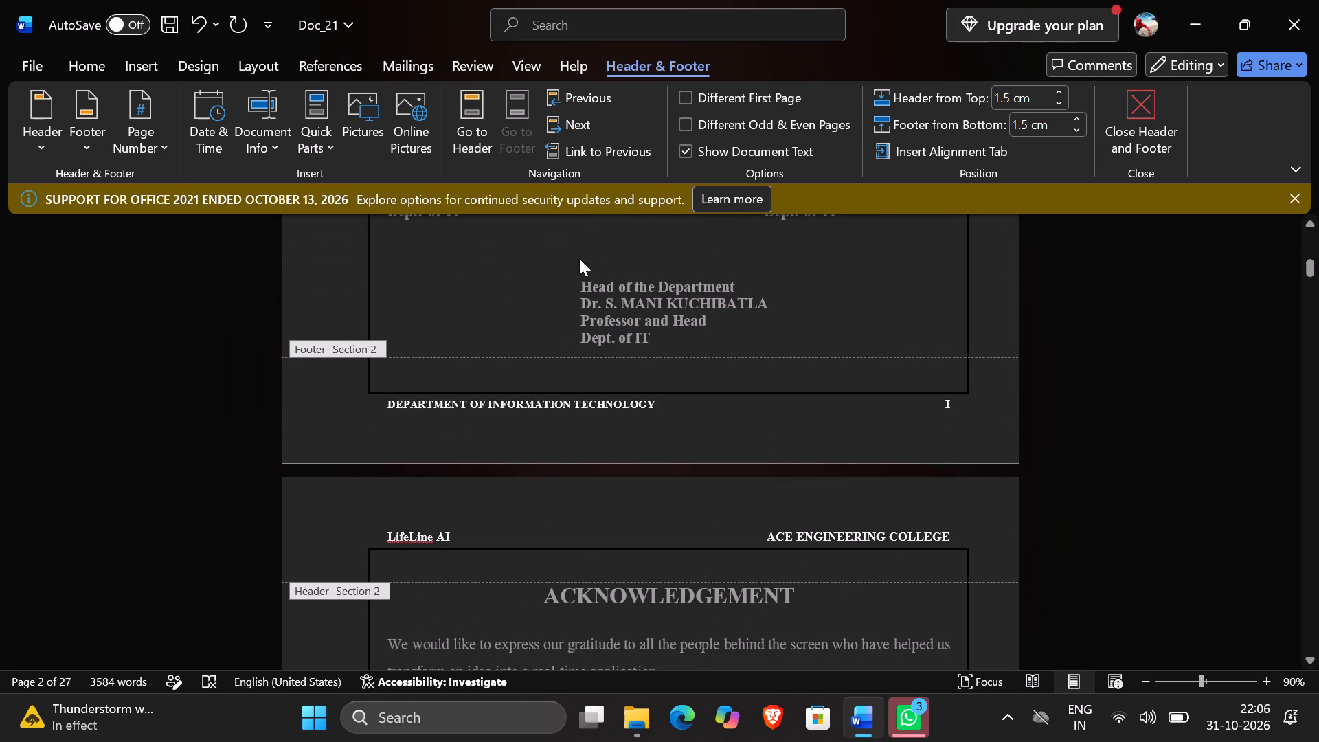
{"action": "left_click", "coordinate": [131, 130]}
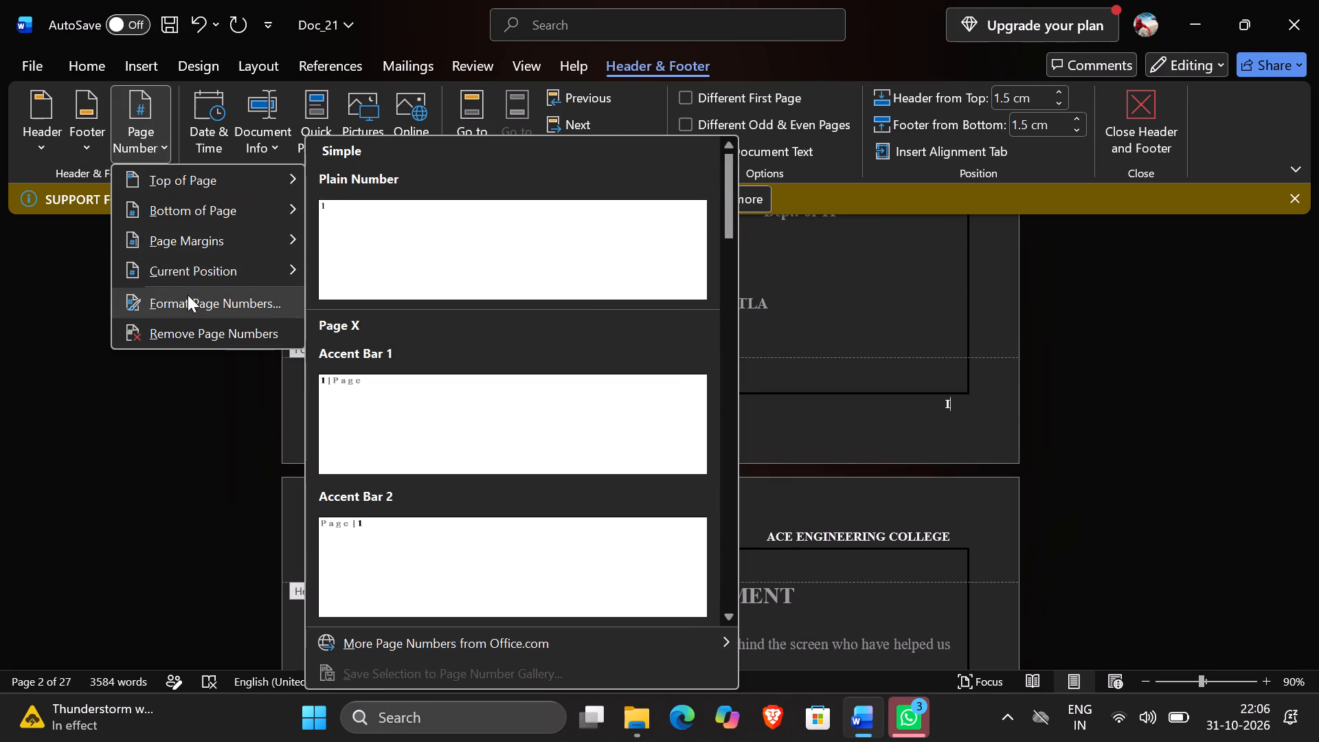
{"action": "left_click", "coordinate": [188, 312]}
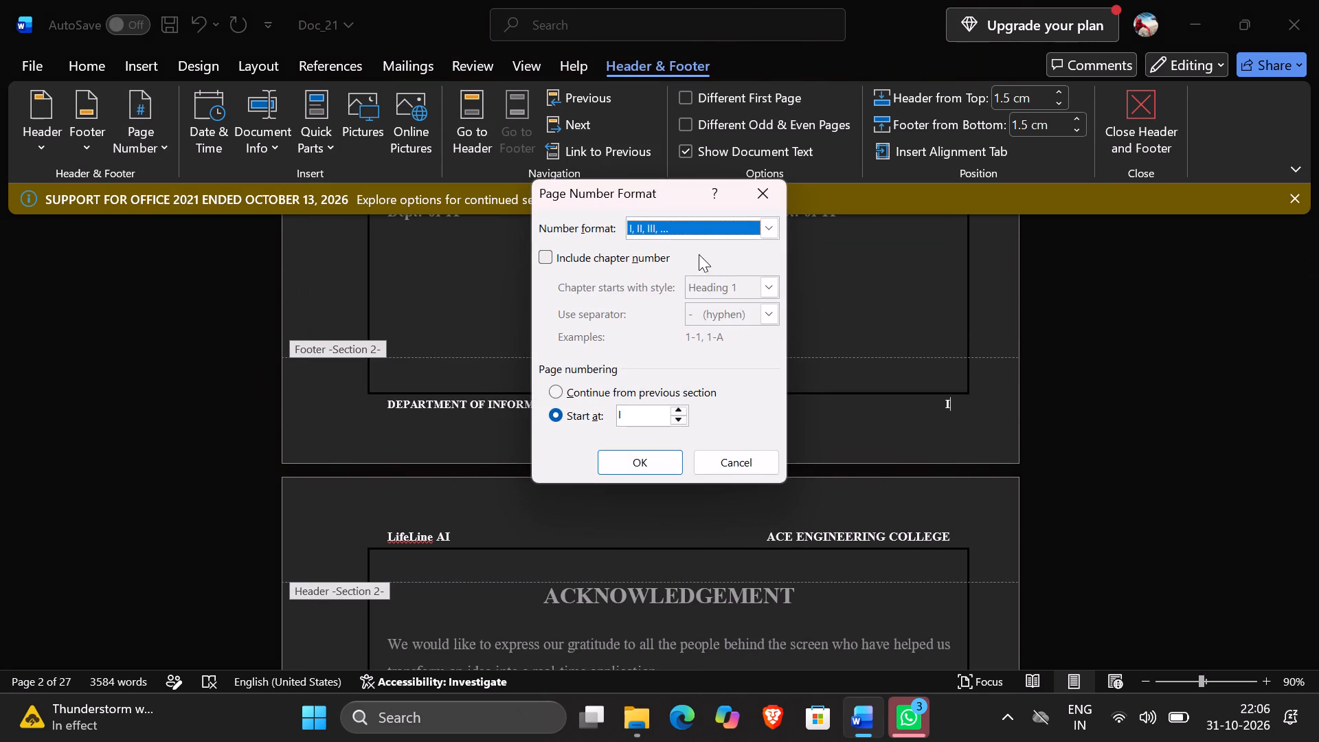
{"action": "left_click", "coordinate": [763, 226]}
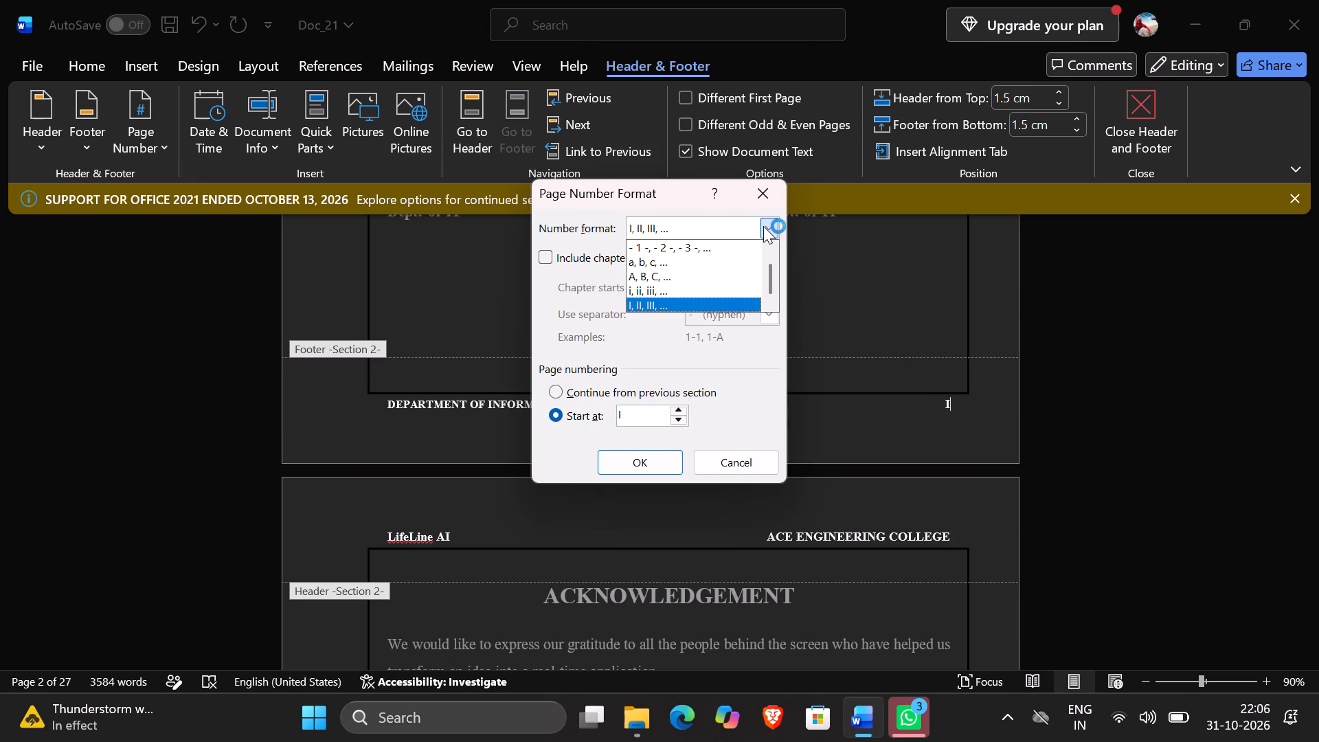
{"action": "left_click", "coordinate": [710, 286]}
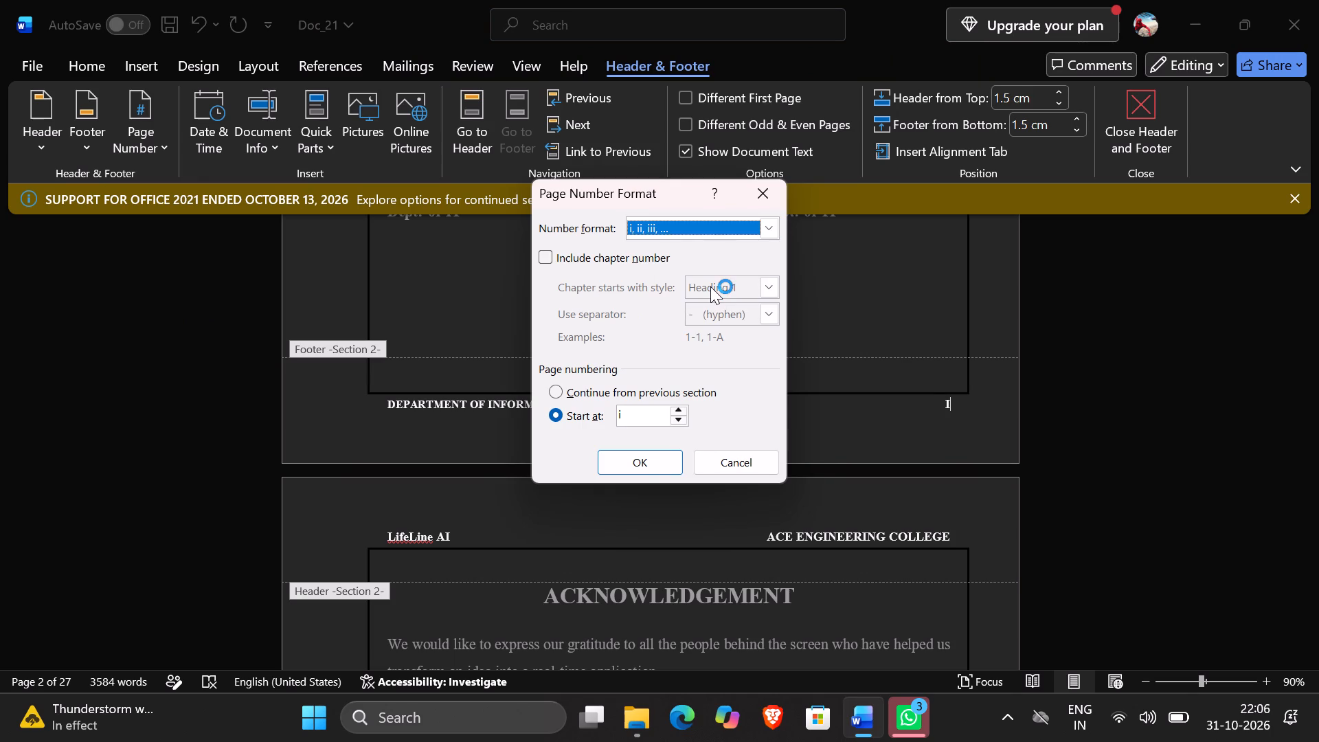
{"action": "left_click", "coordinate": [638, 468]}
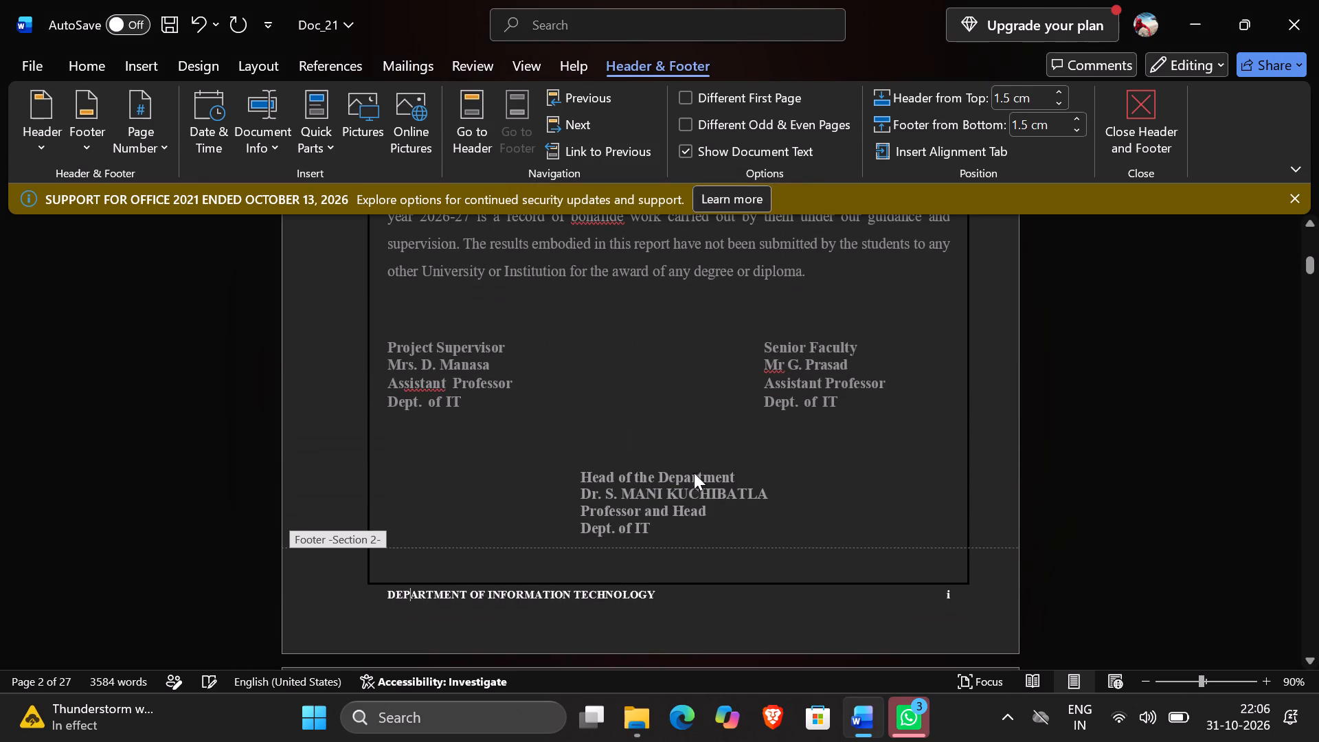
Check the footer page numbers from the acknowledgement page through the table of contents.
{"action": "scroll", "coordinate": [716, 480], "scroll_direction": "down", "scroll_amount": 7}
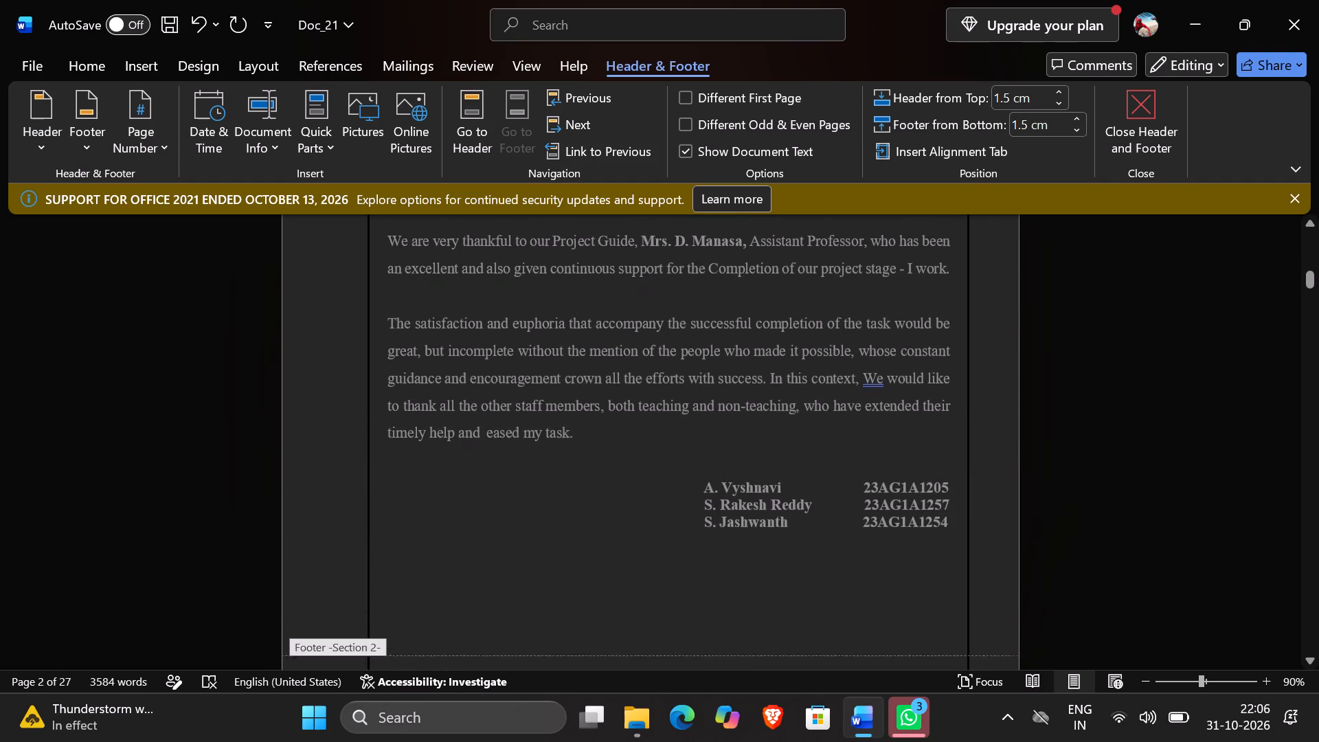
{"action": "scroll", "coordinate": [716, 480], "scroll_direction": "down", "scroll_amount": 4}
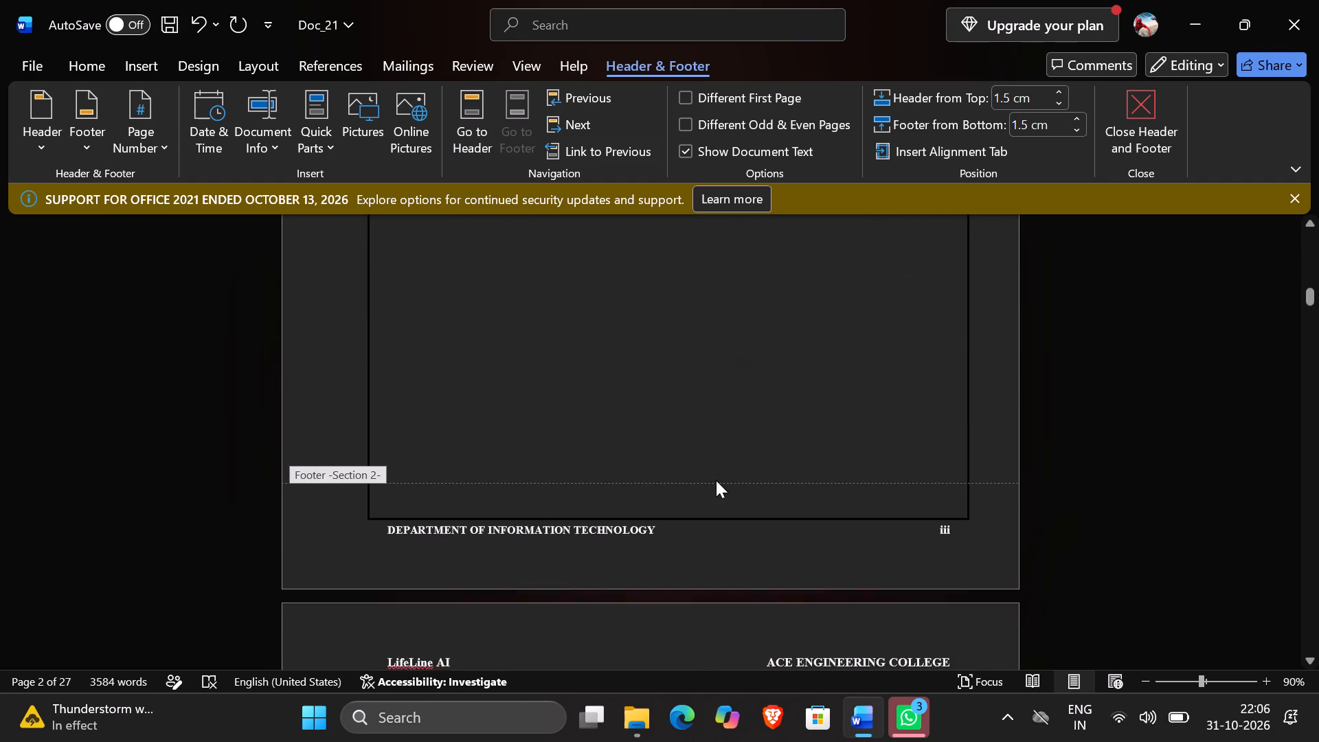
{"action": "left_click", "coordinate": [782, 337]}
{"action": "double_click", "coordinate": [782, 337]}
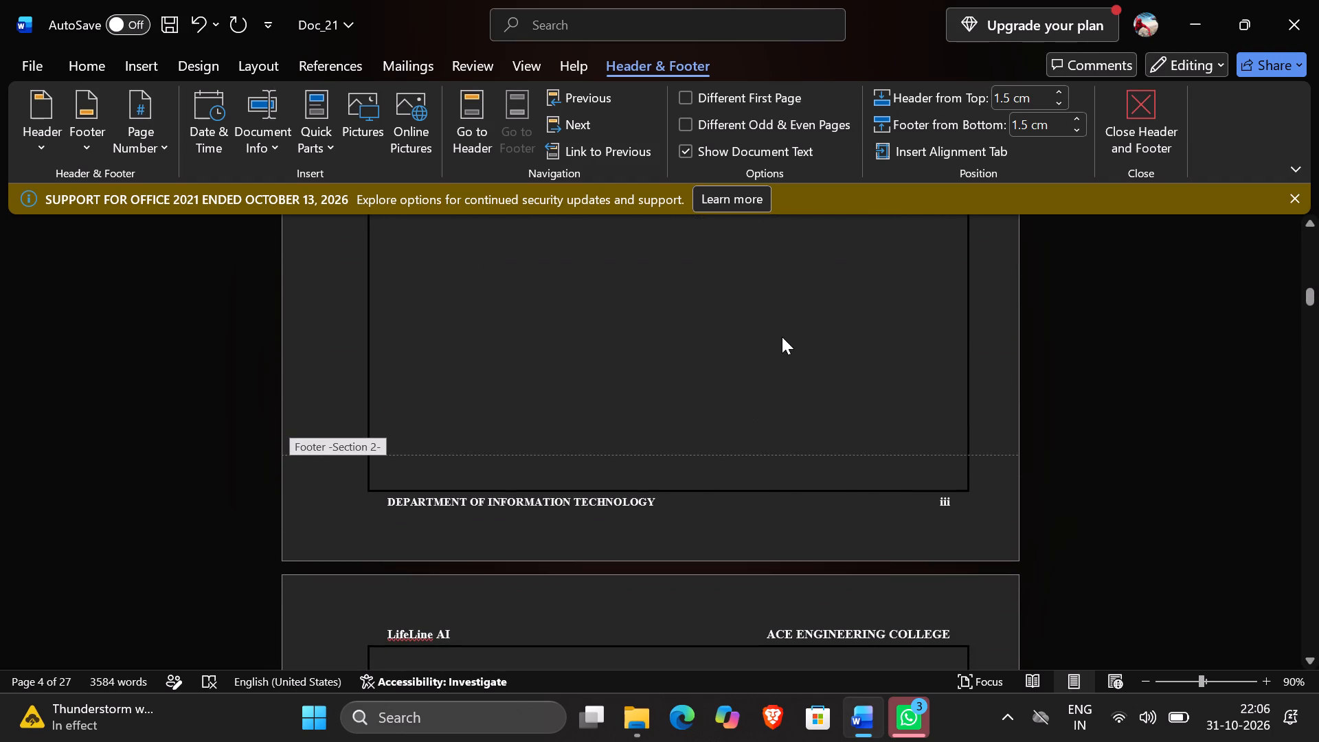
{"action": "scroll", "coordinate": [818, 284], "scroll_direction": "down", "scroll_amount": 4}
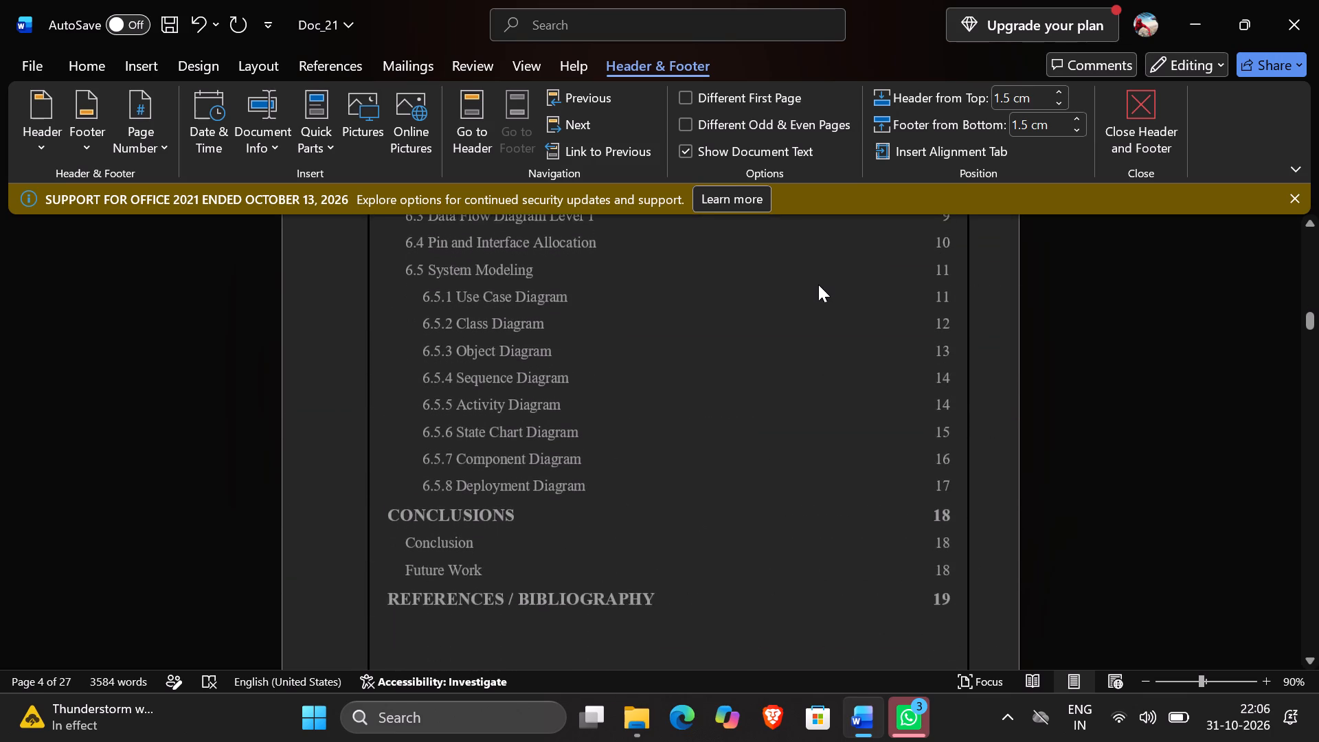
{"action": "scroll", "coordinate": [818, 284], "scroll_direction": "down", "scroll_amount": 2}
{"action": "scroll", "coordinate": [818, 284], "scroll_direction": "up", "scroll_amount": 1}
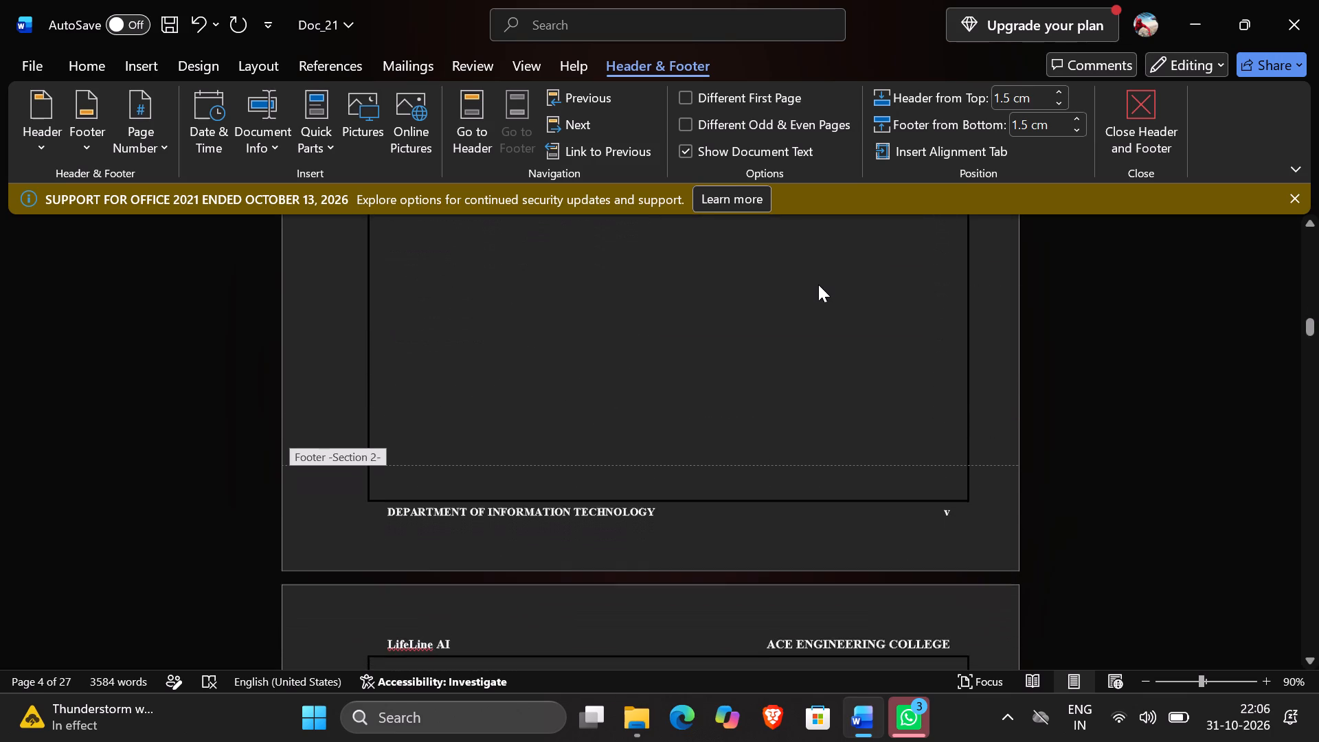
{"action": "scroll", "coordinate": [818, 284], "scroll_direction": "up", "scroll_amount": 3}
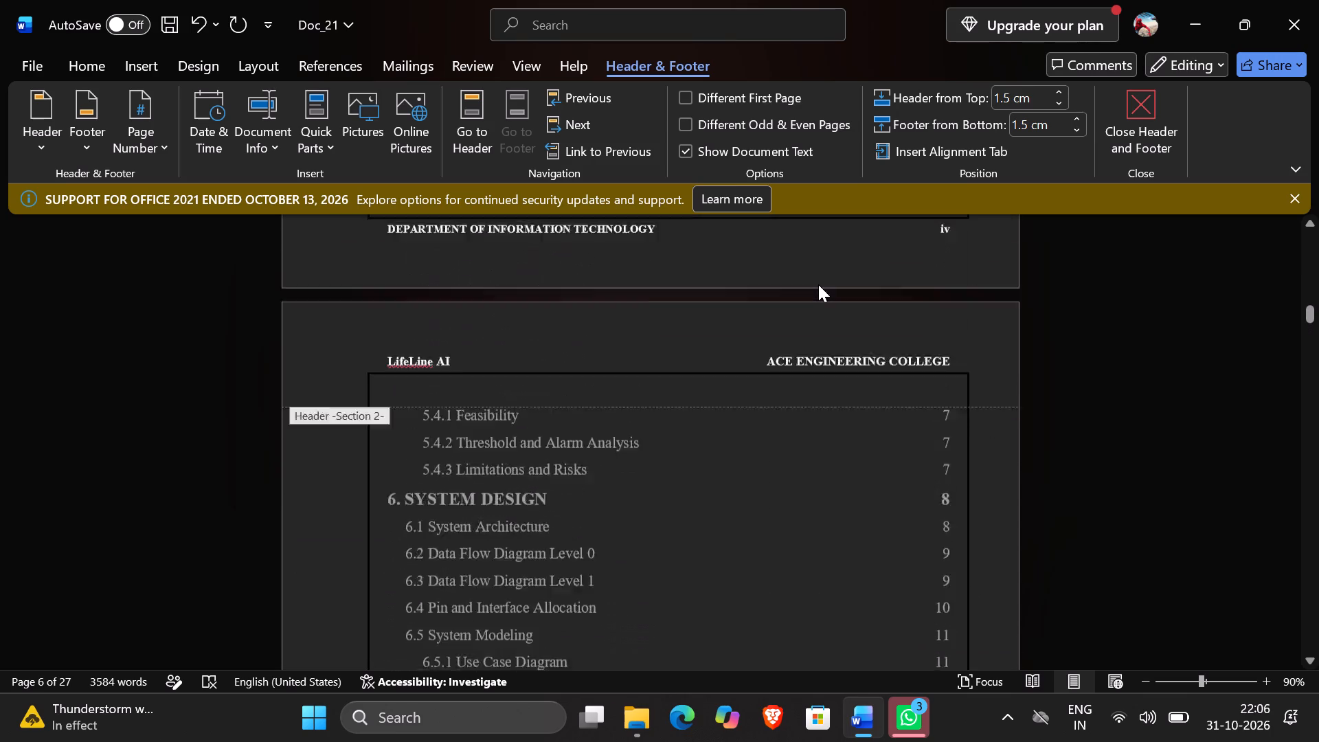
{"action": "scroll", "coordinate": [818, 284], "scroll_direction": "right", "scroll_amount": 1}
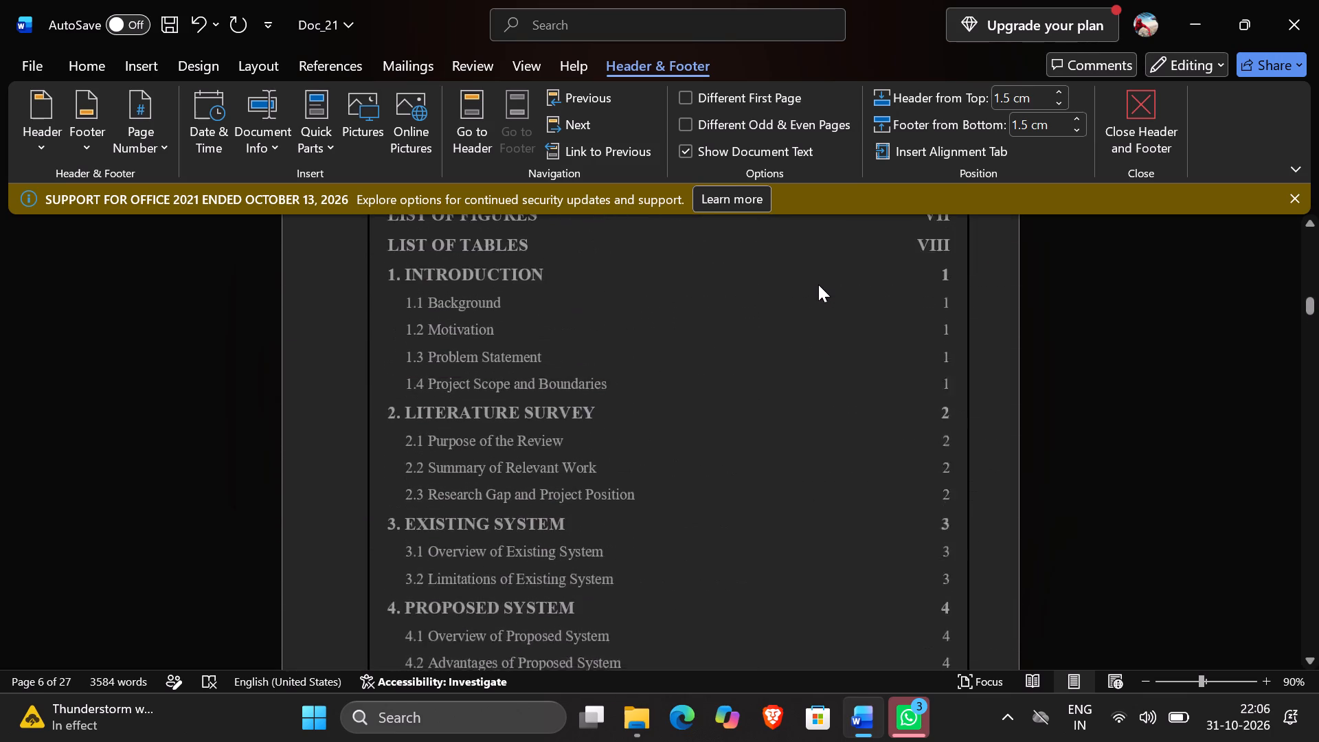
{"action": "scroll", "coordinate": [818, 284], "scroll_direction": "right", "scroll_amount": 1}
Check the footer page numbers from the List of Figures and List of Tables through the Introduction page.
{"action": "scroll", "coordinate": [818, 284], "scroll_direction": "down", "scroll_amount": 6}
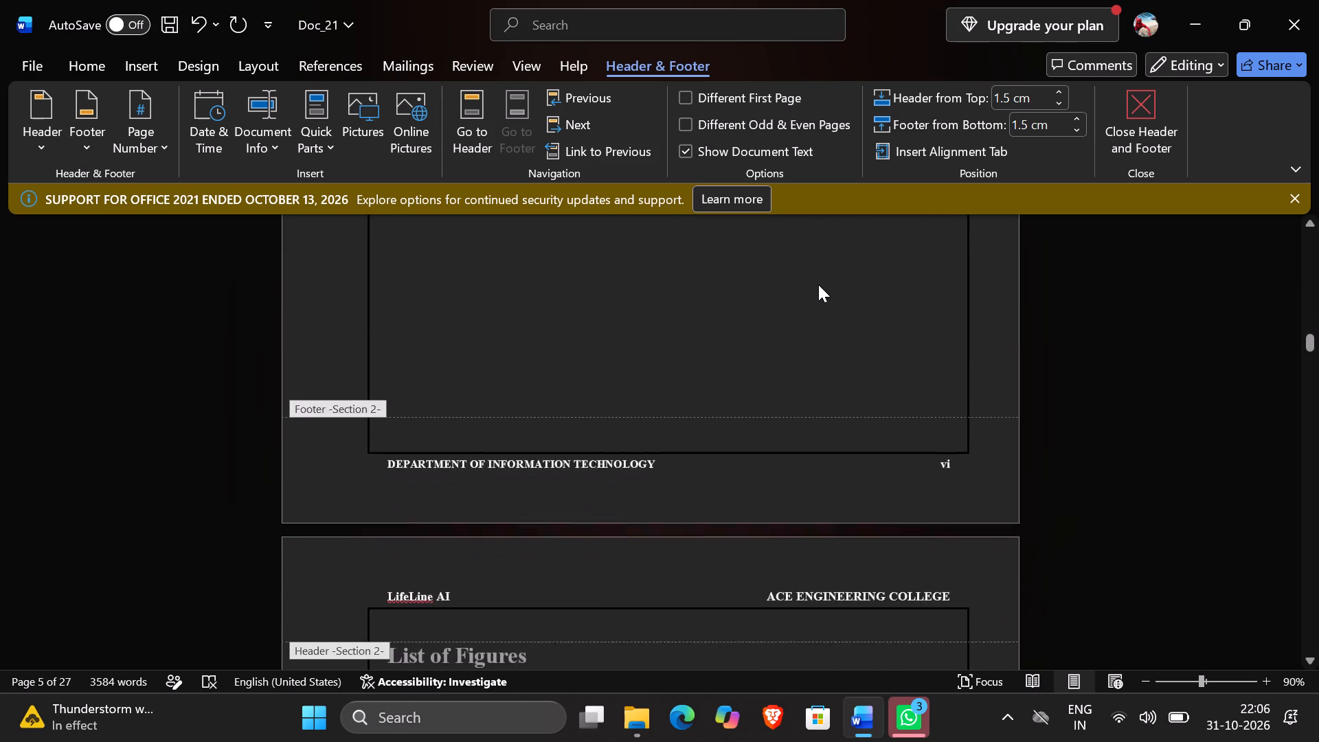
{"action": "scroll", "coordinate": [818, 284], "scroll_direction": "down", "scroll_amount": 4}
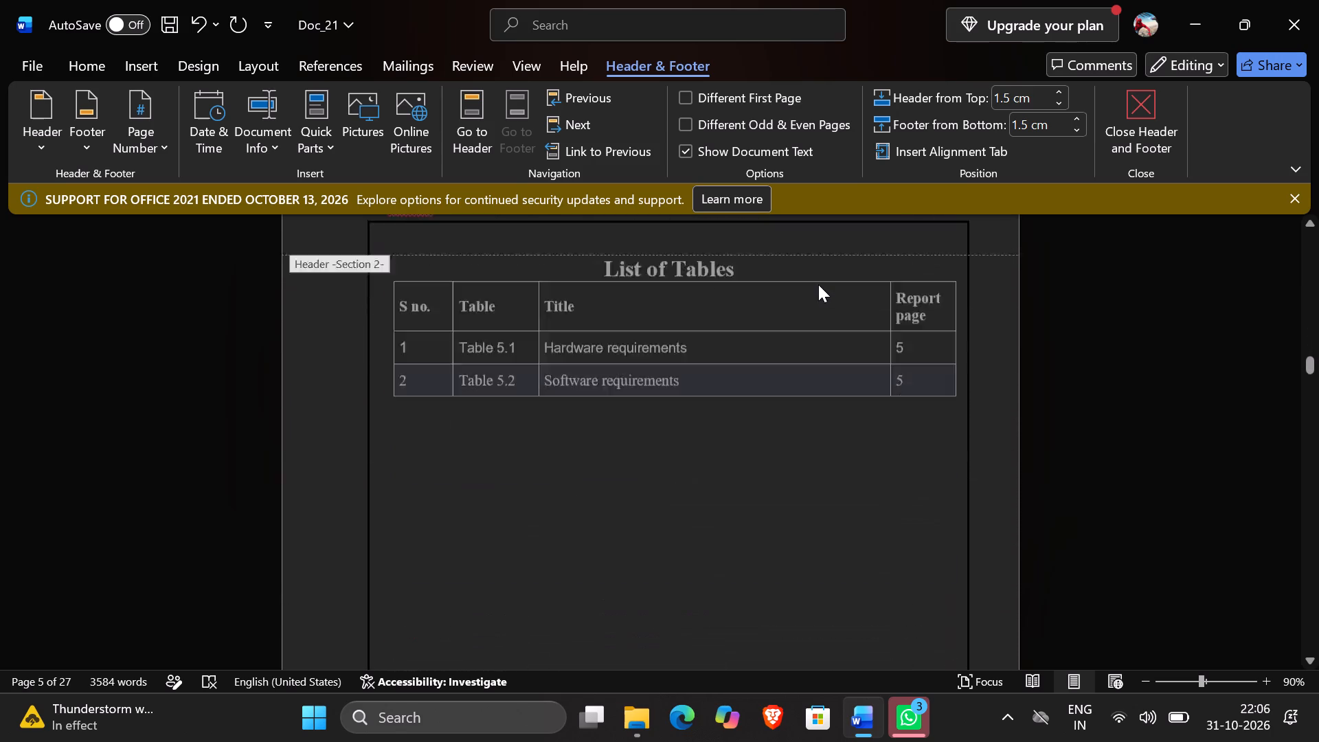
{"action": "scroll", "coordinate": [818, 284], "scroll_direction": "down", "scroll_amount": 2}
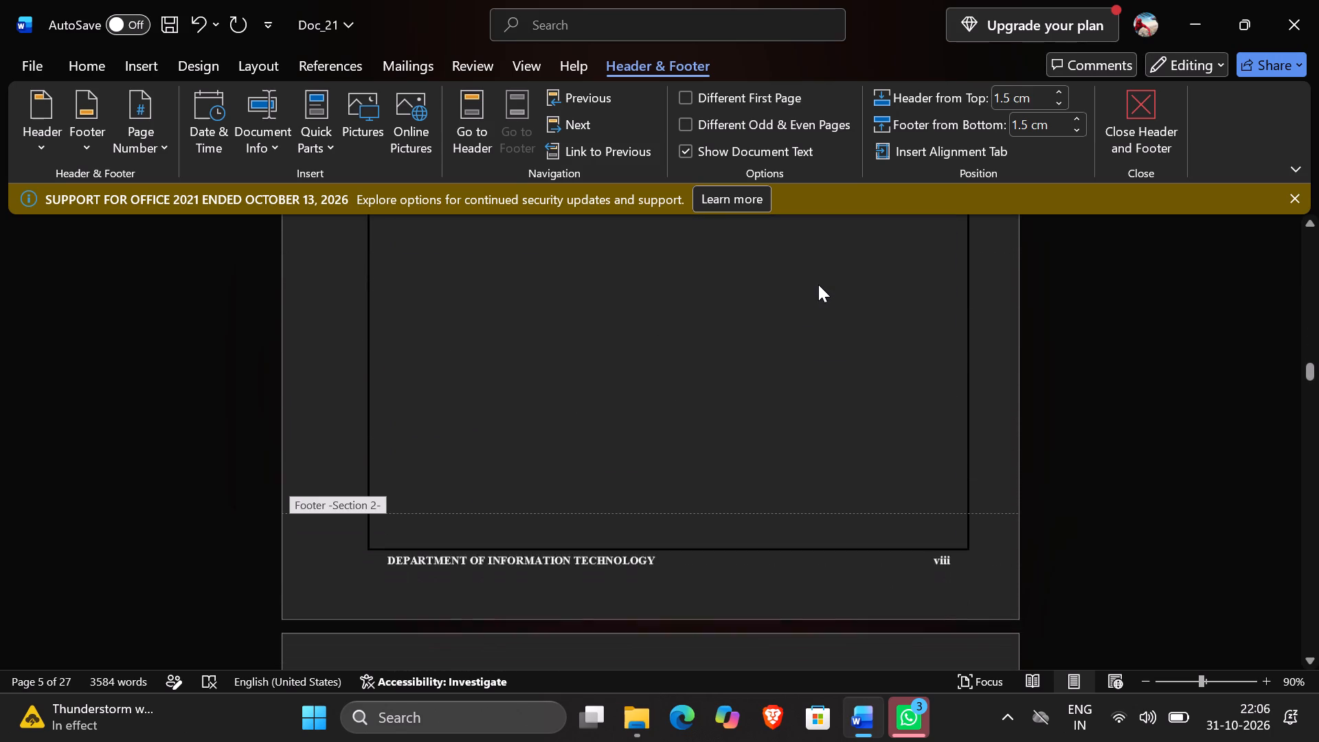
{"action": "scroll", "coordinate": [818, 284], "scroll_direction": "down", "scroll_amount": 2}
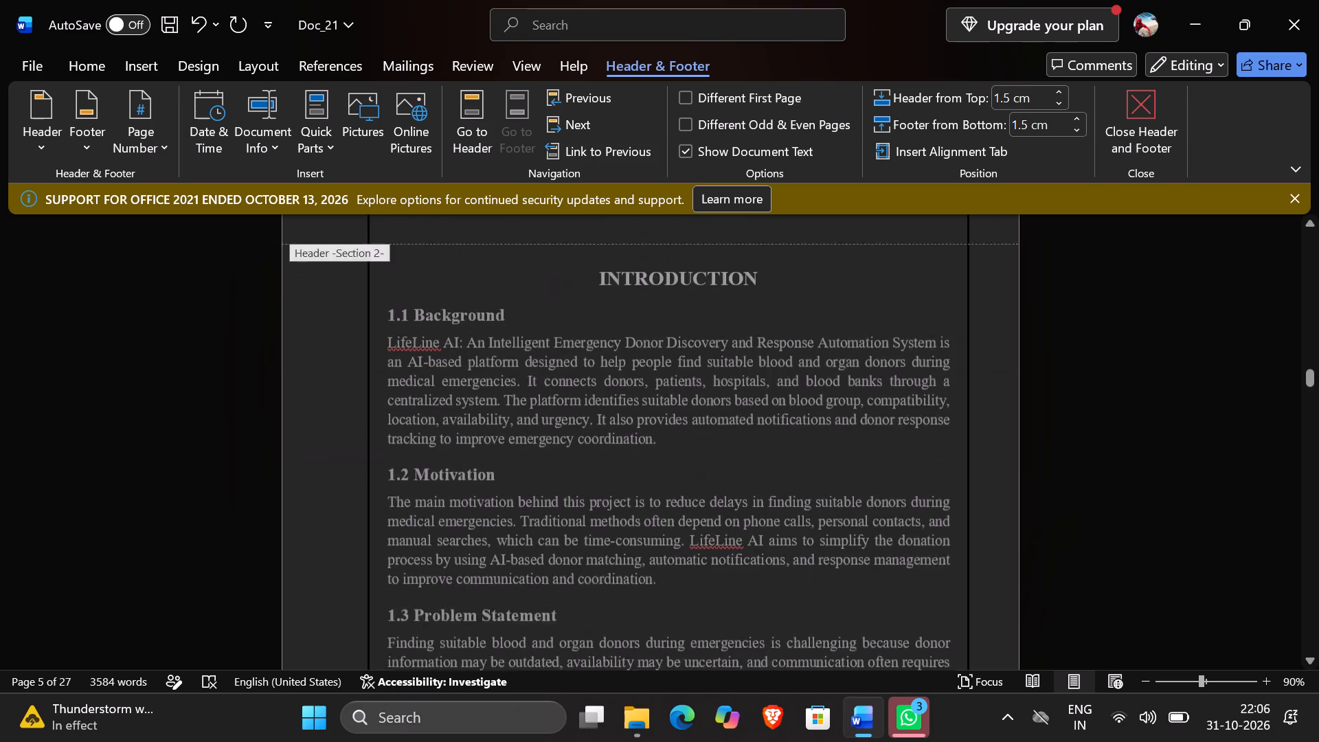
{"action": "scroll", "coordinate": [818, 284], "scroll_direction": "down", "scroll_amount": 2}
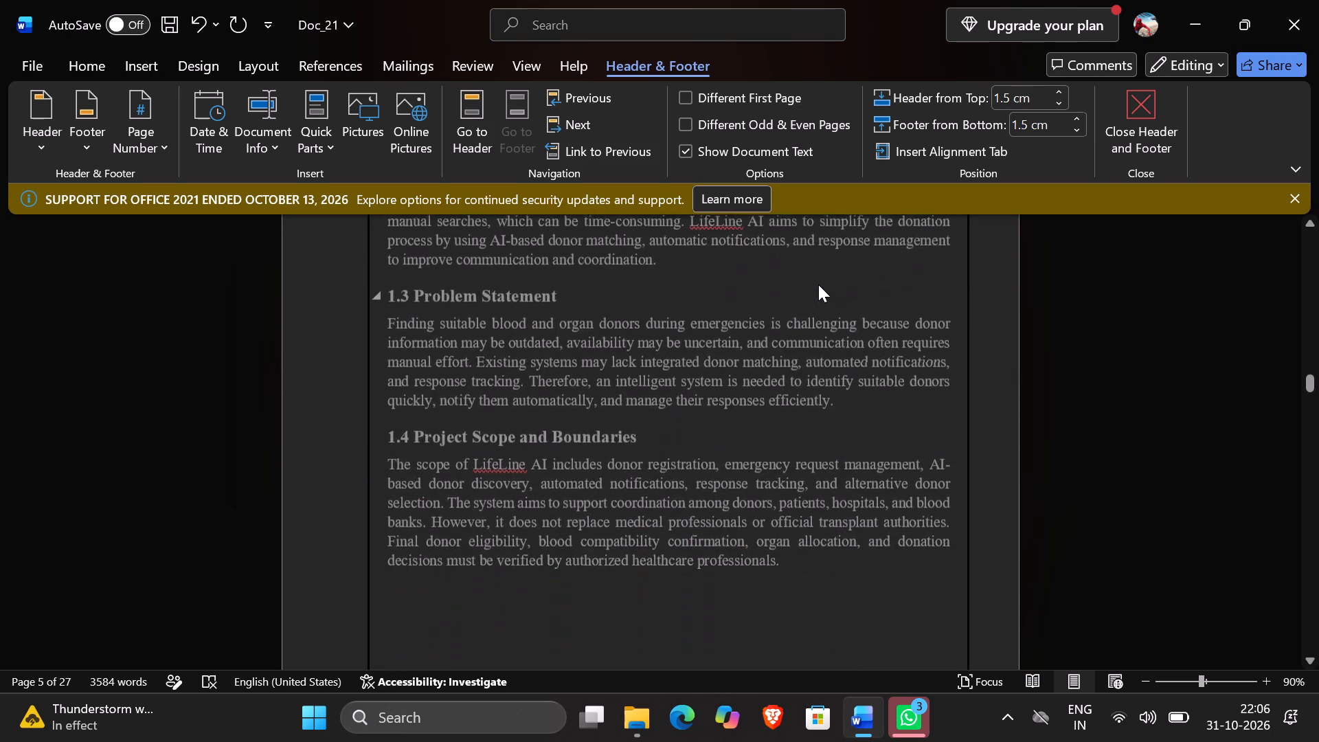
{"action": "scroll", "coordinate": [818, 284], "scroll_direction": "down", "scroll_amount": 1}
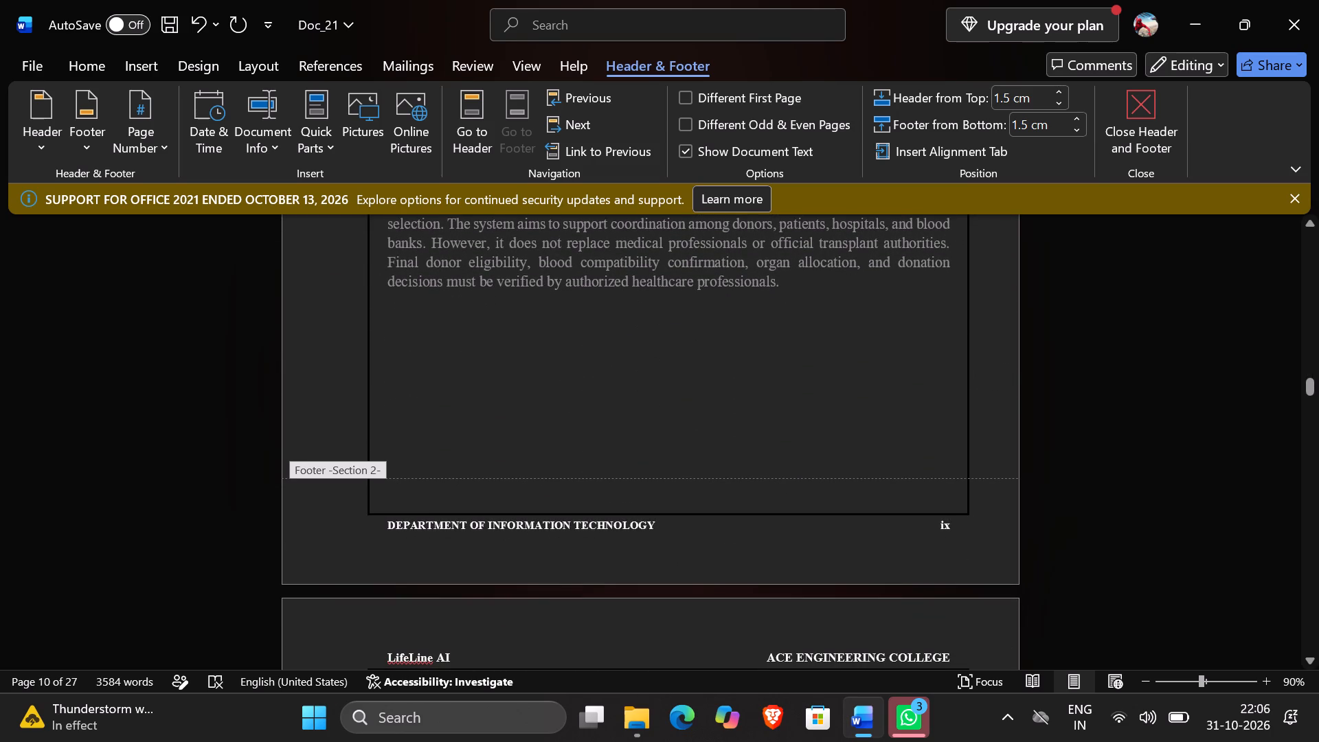
Set the page number format to 1, 2, 3, … from the Introduction page's footer.
{"action": "left_click", "coordinate": [953, 526]}
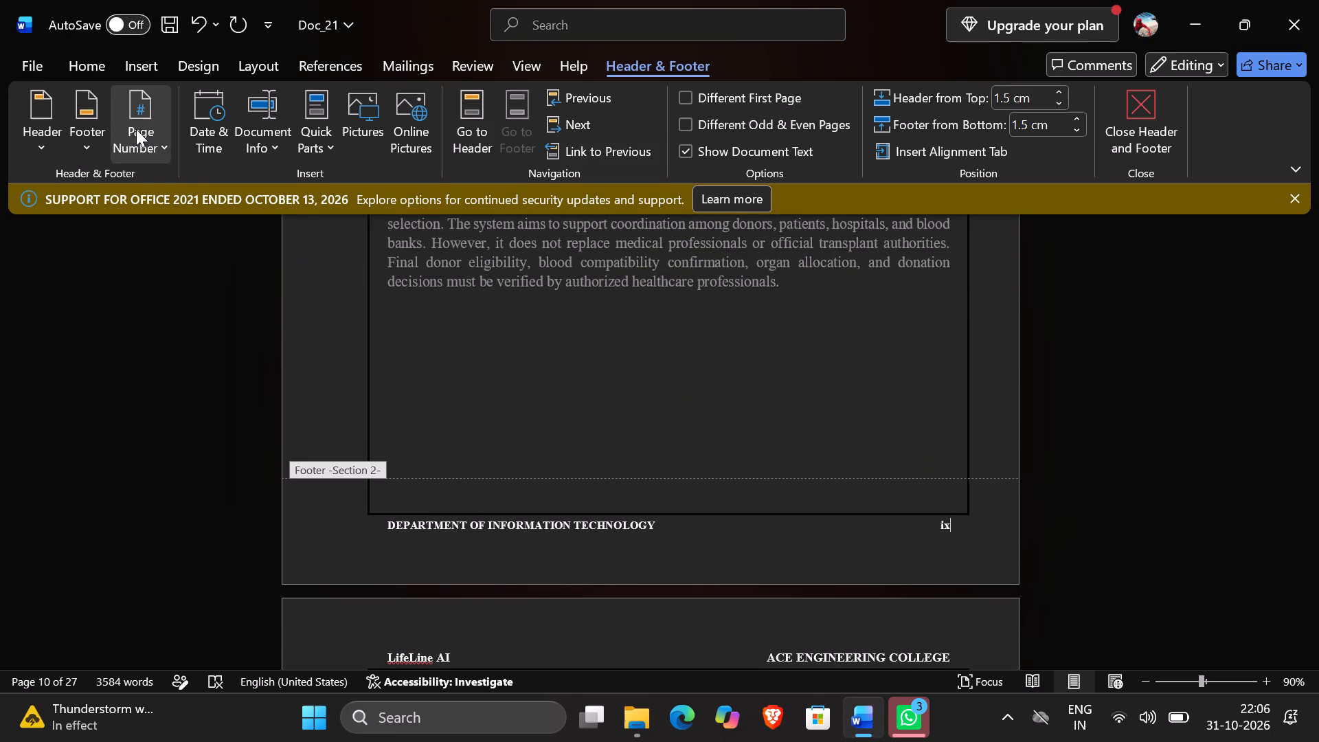
{"action": "left_click", "coordinate": [137, 129]}
{"action": "left_click", "coordinate": [190, 298]}
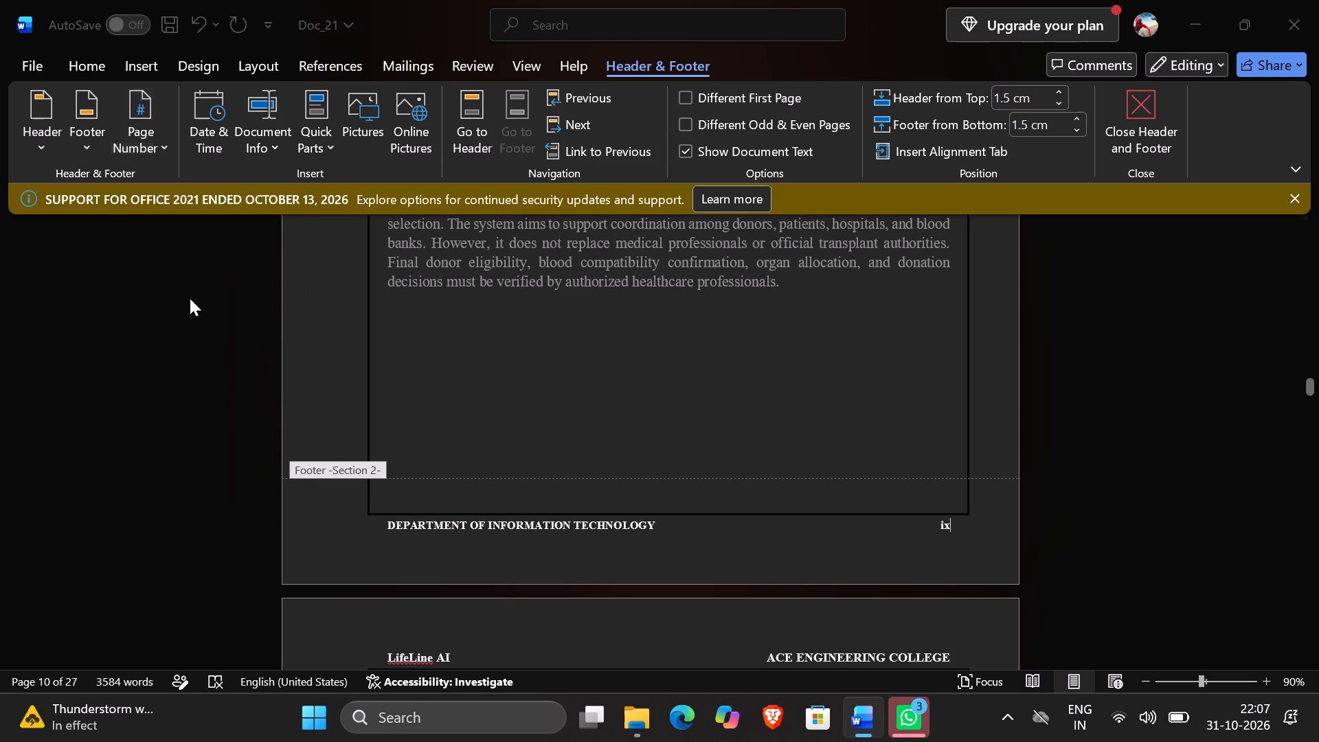
{"action": "left_click", "coordinate": [766, 229]}
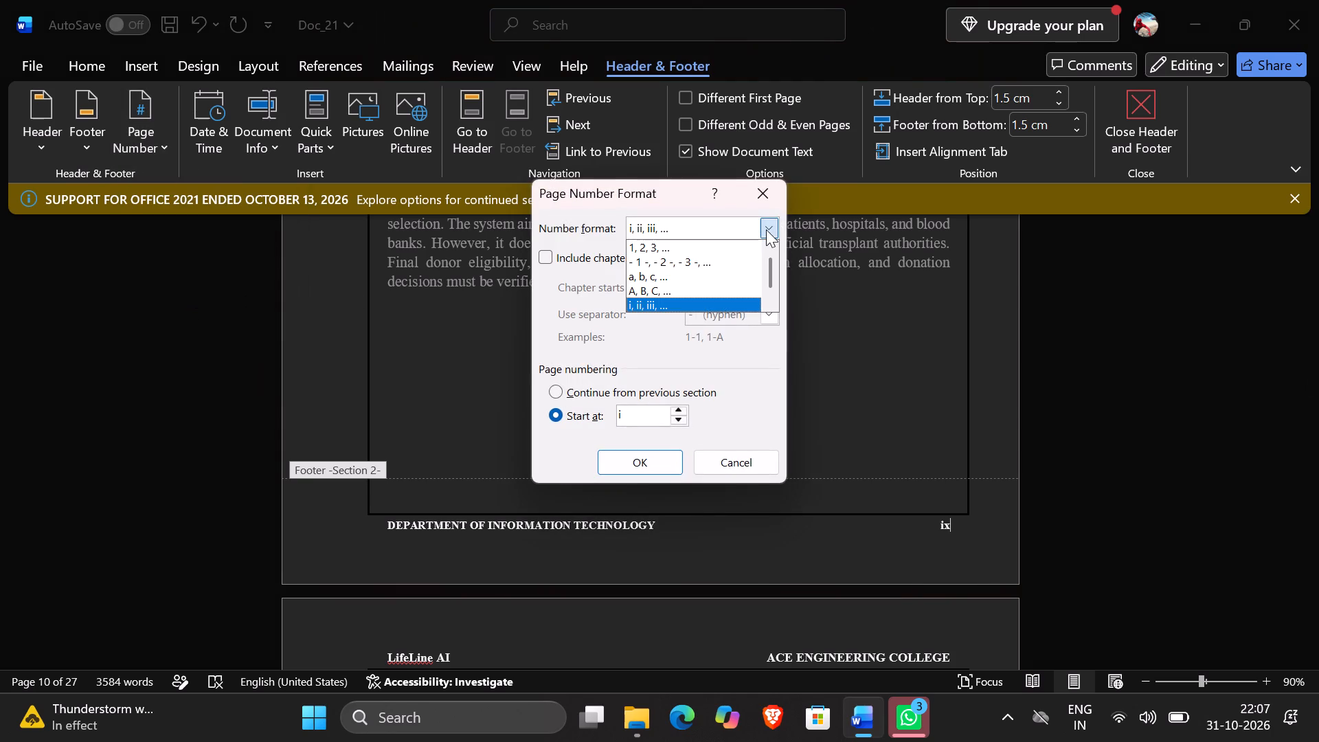
{"action": "left_click", "coordinate": [723, 245]}
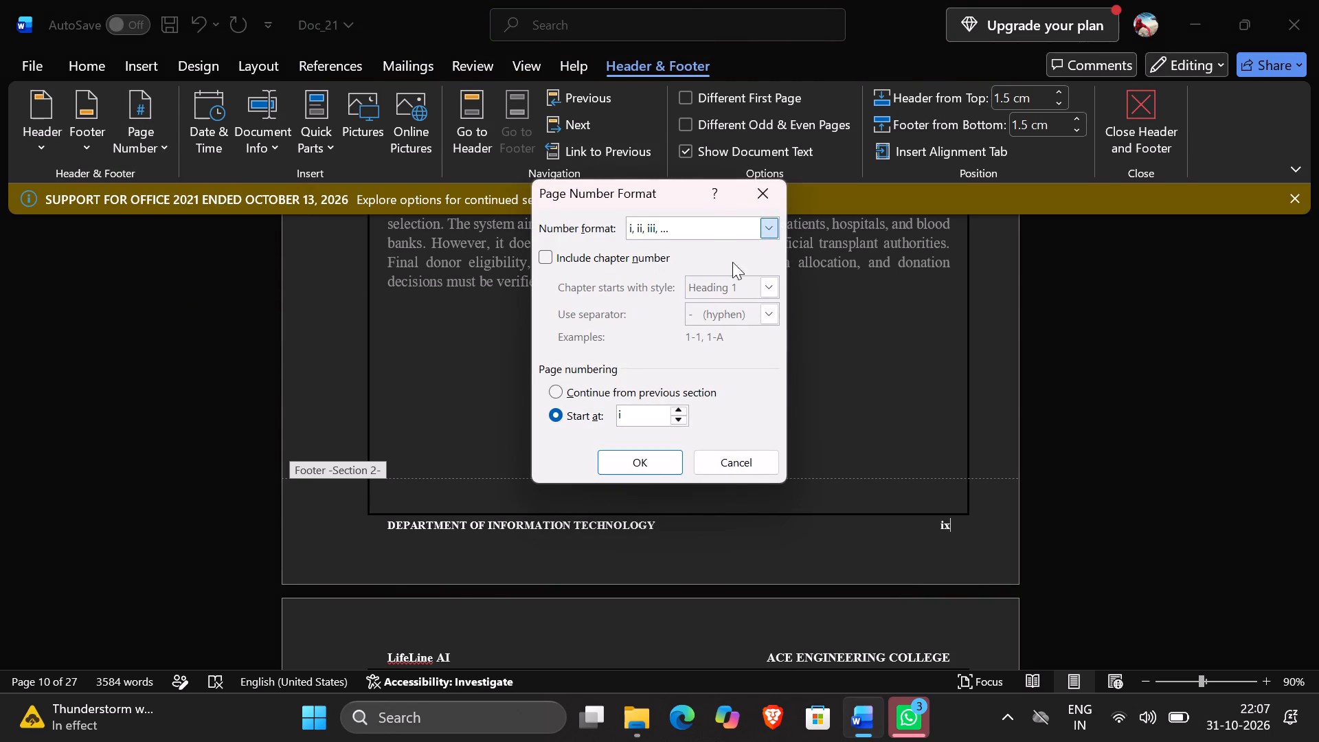
{"action": "left_click", "coordinate": [644, 466]}
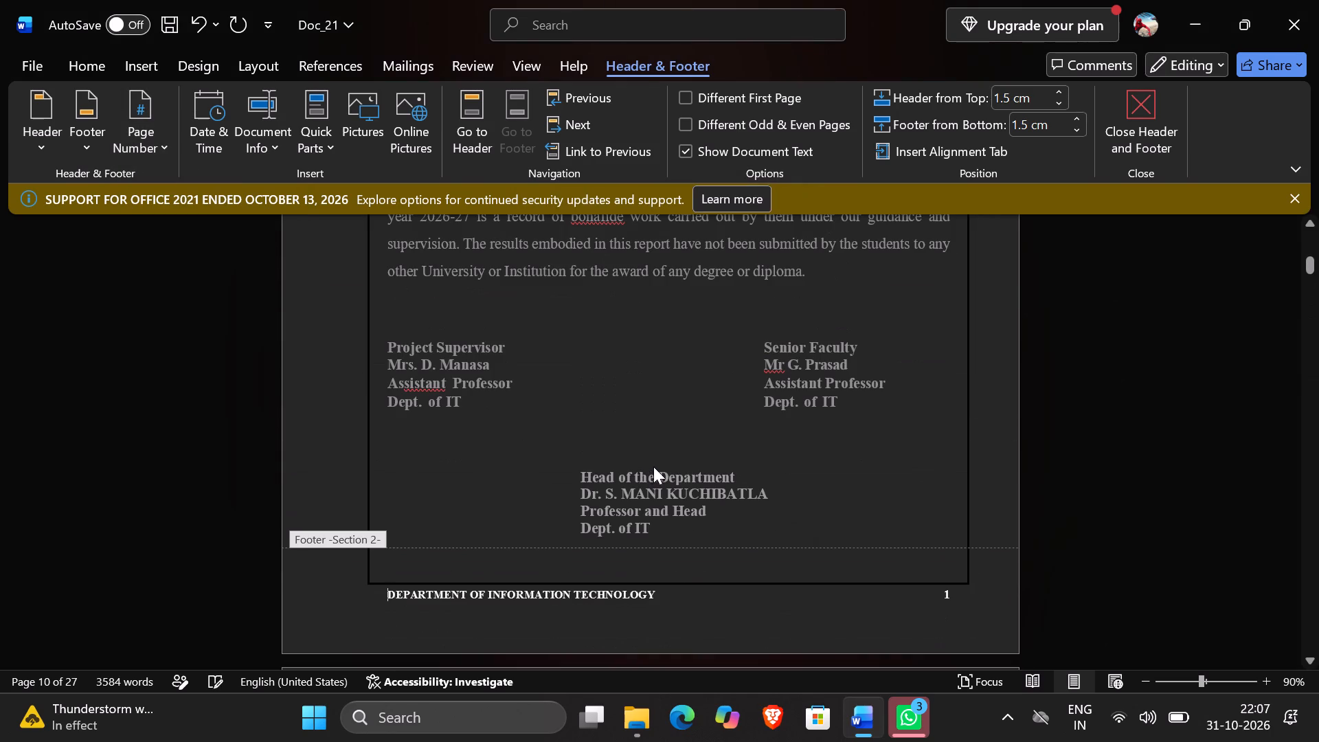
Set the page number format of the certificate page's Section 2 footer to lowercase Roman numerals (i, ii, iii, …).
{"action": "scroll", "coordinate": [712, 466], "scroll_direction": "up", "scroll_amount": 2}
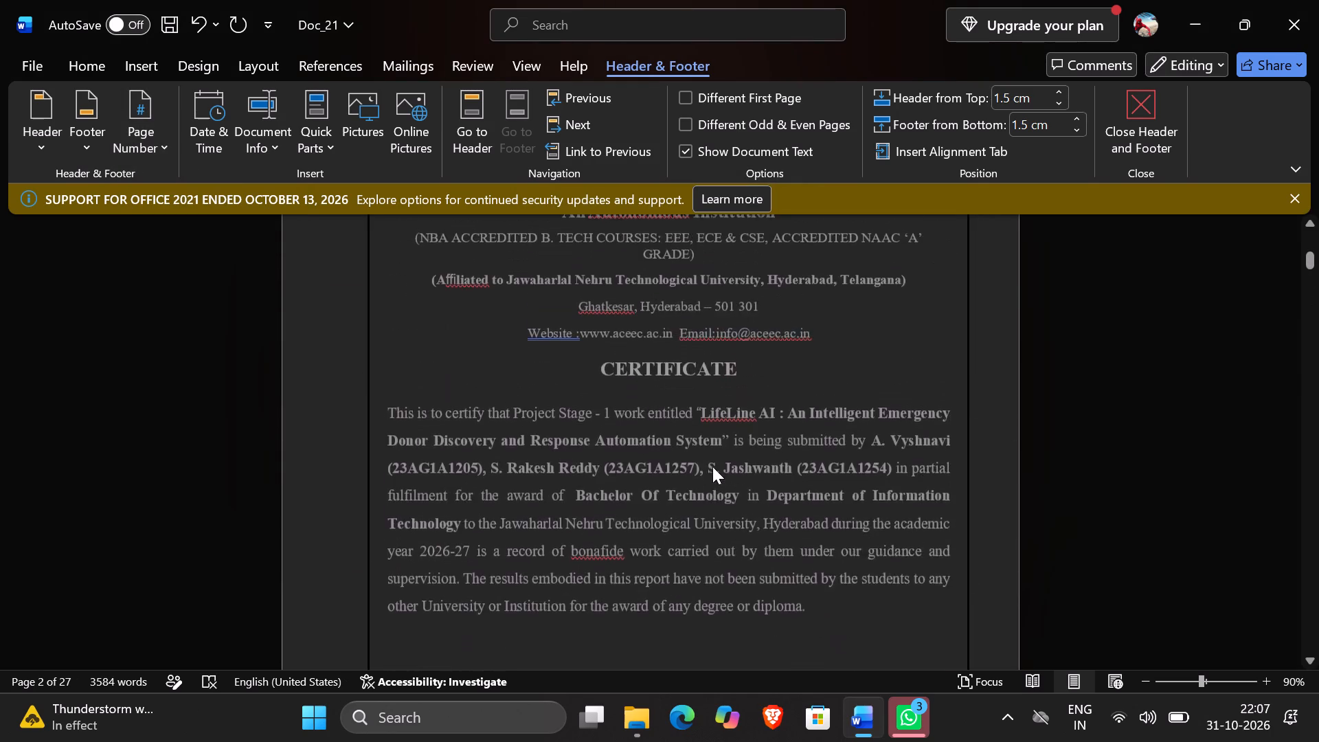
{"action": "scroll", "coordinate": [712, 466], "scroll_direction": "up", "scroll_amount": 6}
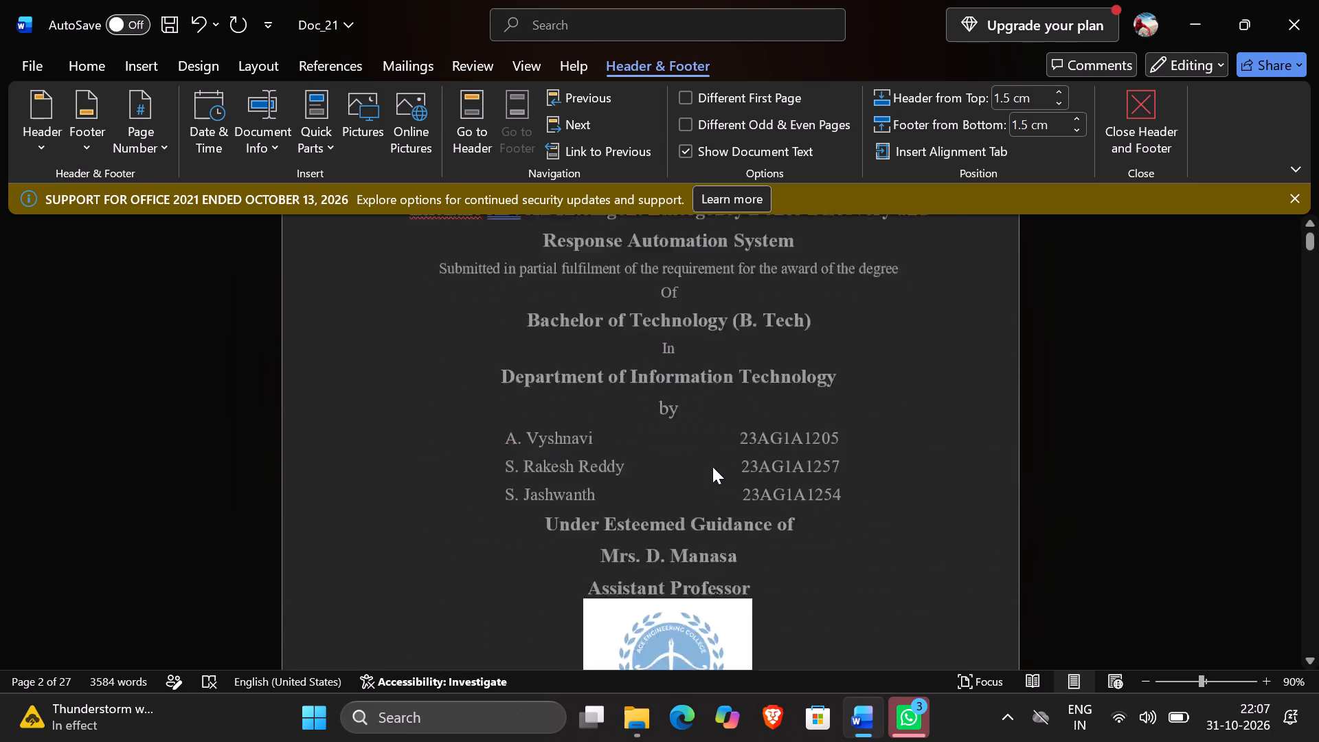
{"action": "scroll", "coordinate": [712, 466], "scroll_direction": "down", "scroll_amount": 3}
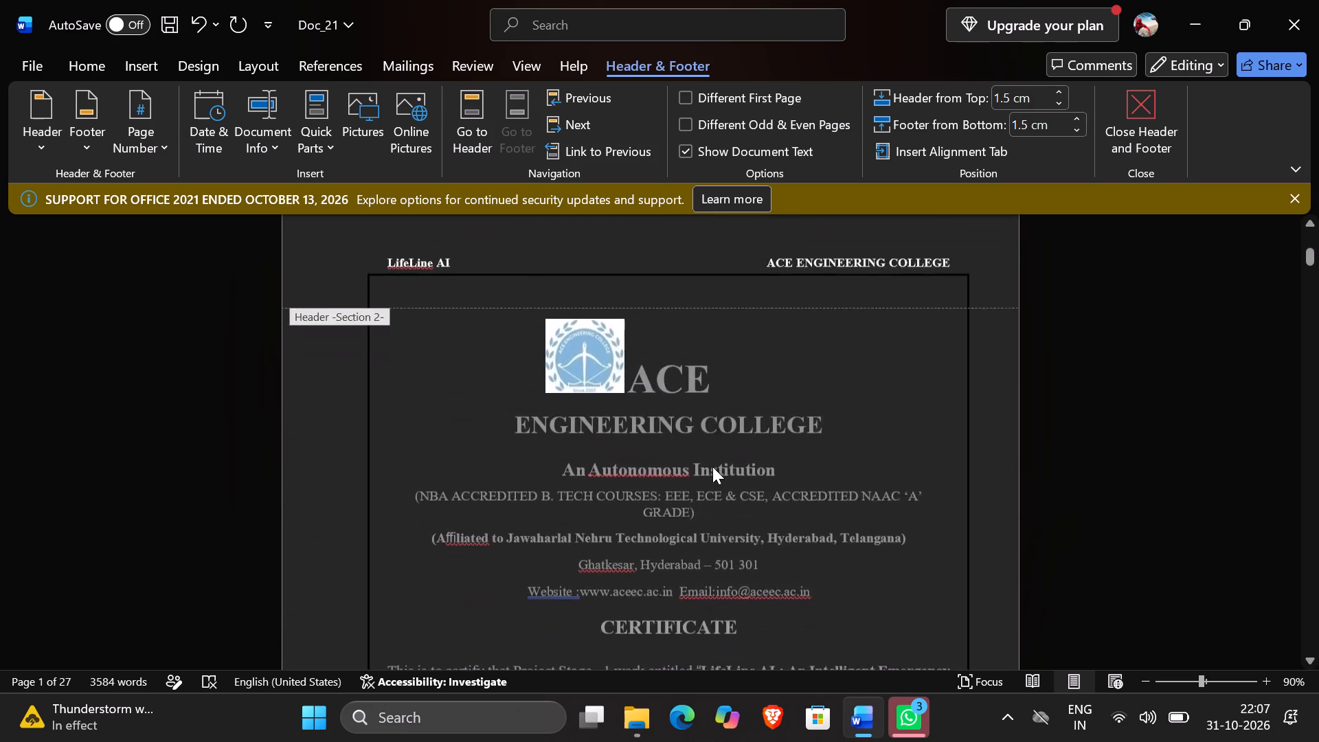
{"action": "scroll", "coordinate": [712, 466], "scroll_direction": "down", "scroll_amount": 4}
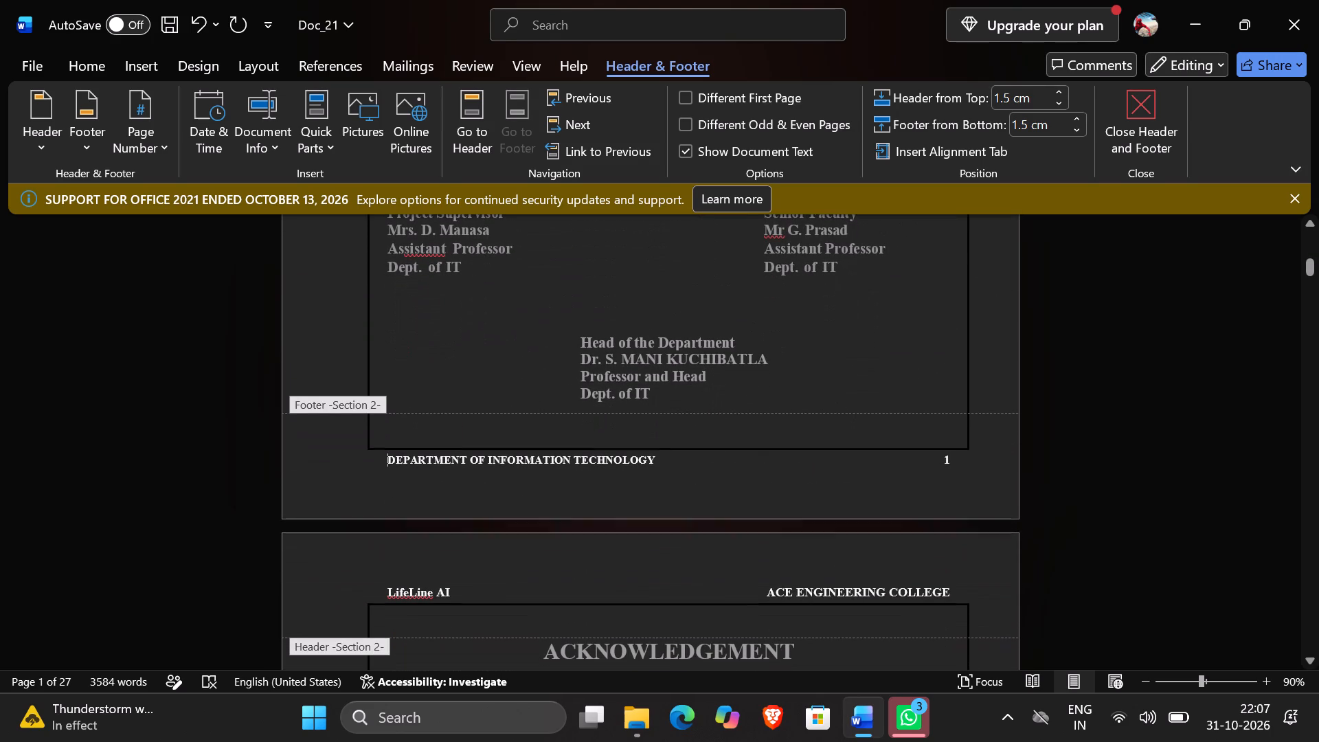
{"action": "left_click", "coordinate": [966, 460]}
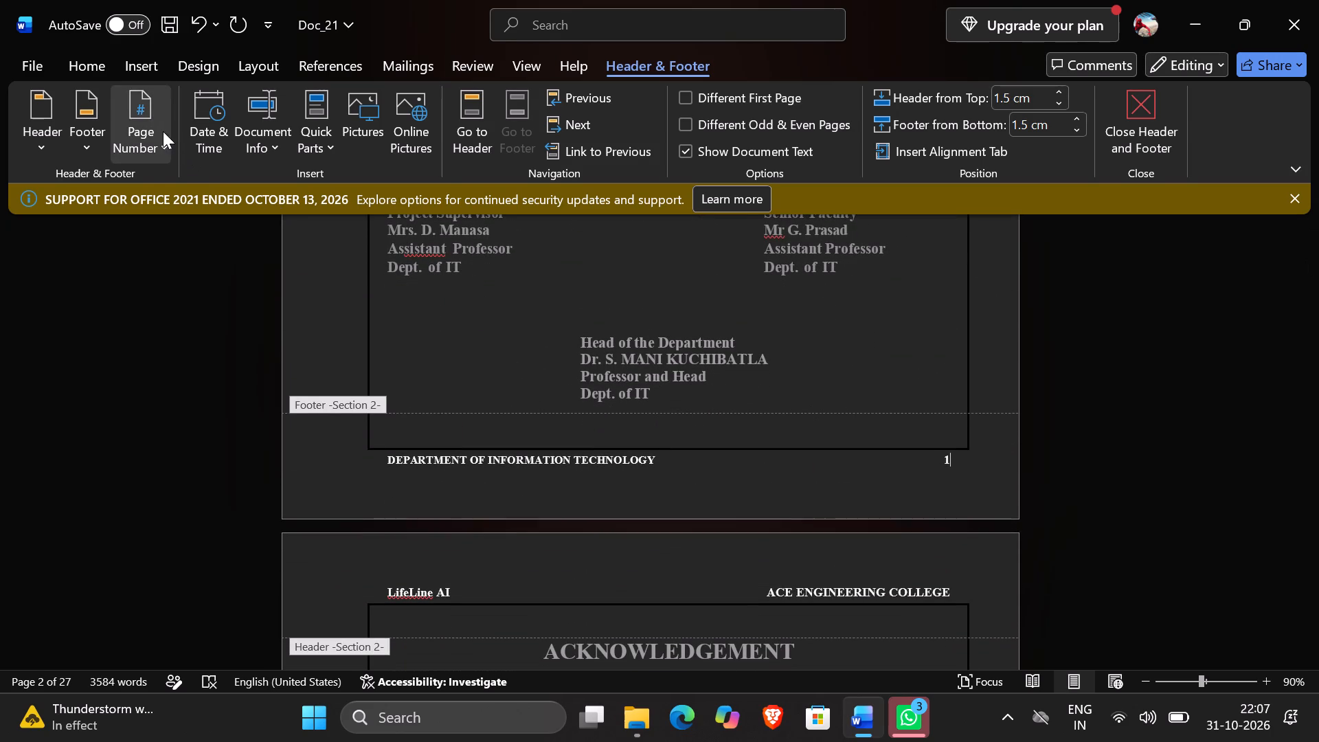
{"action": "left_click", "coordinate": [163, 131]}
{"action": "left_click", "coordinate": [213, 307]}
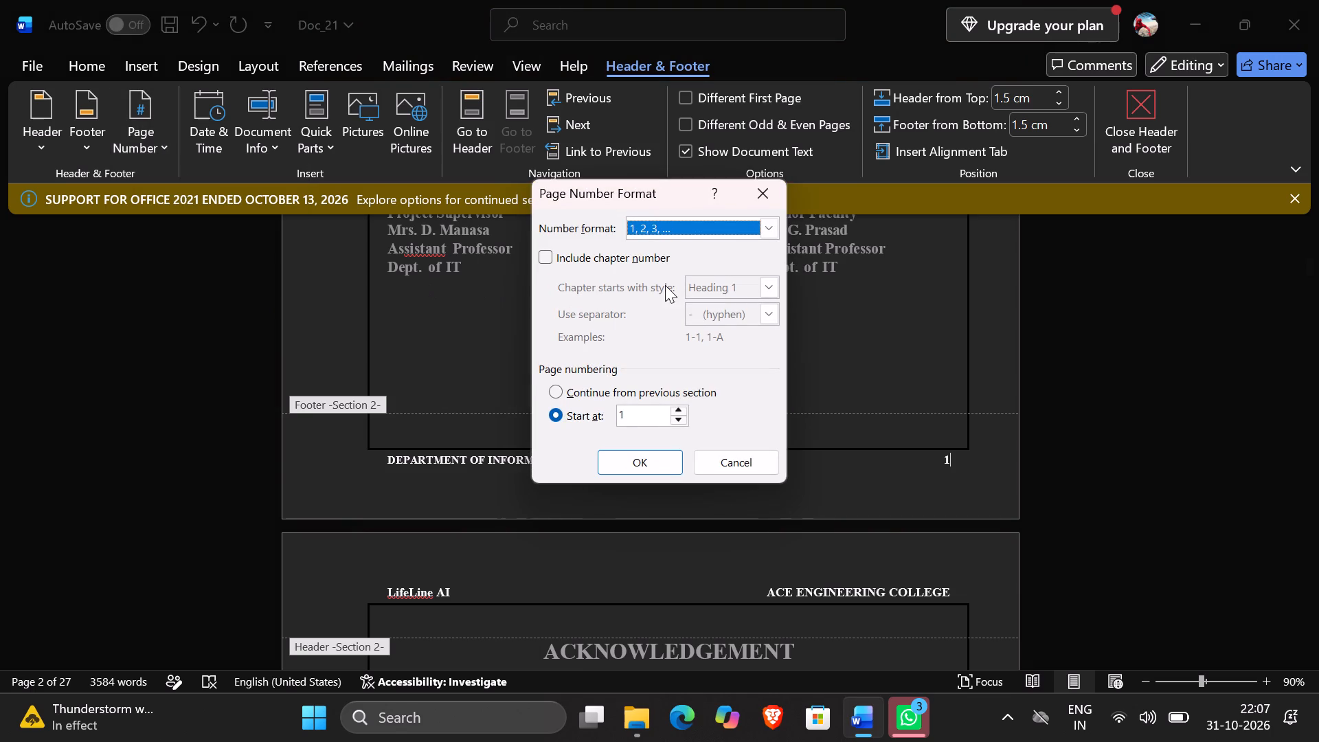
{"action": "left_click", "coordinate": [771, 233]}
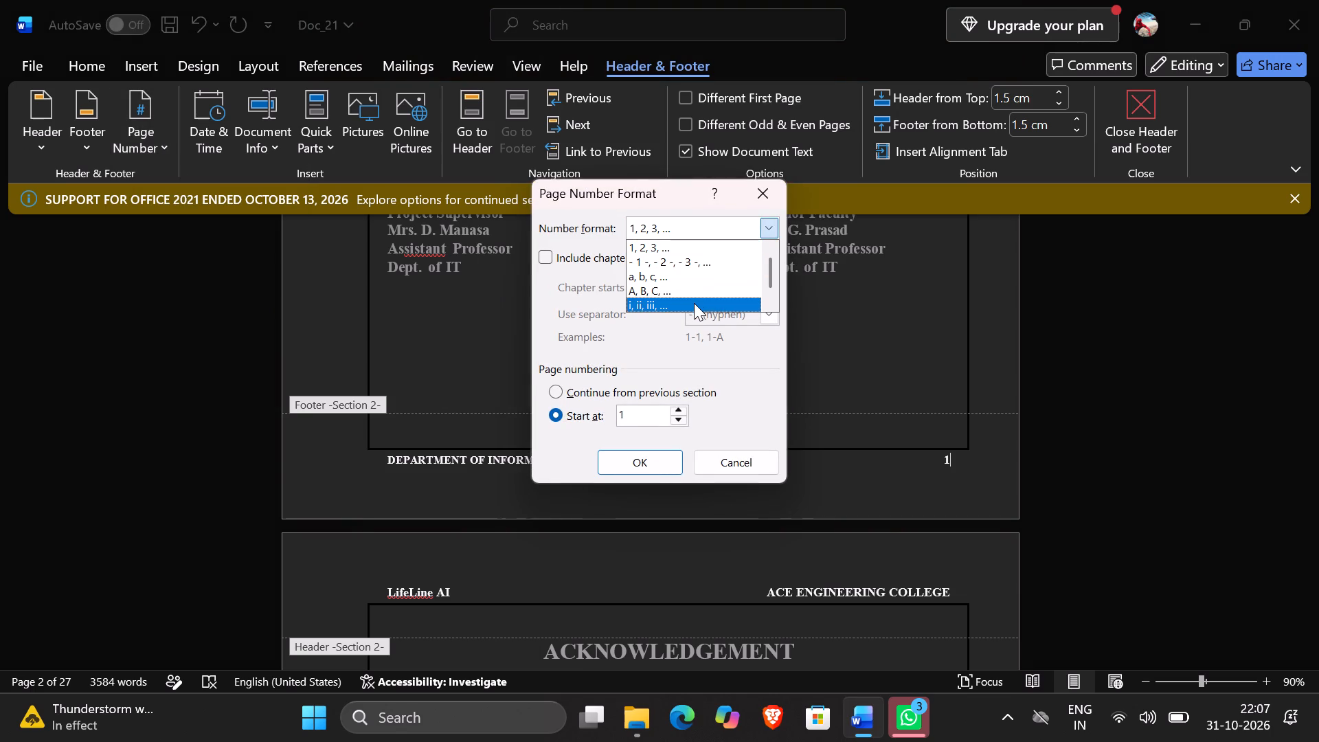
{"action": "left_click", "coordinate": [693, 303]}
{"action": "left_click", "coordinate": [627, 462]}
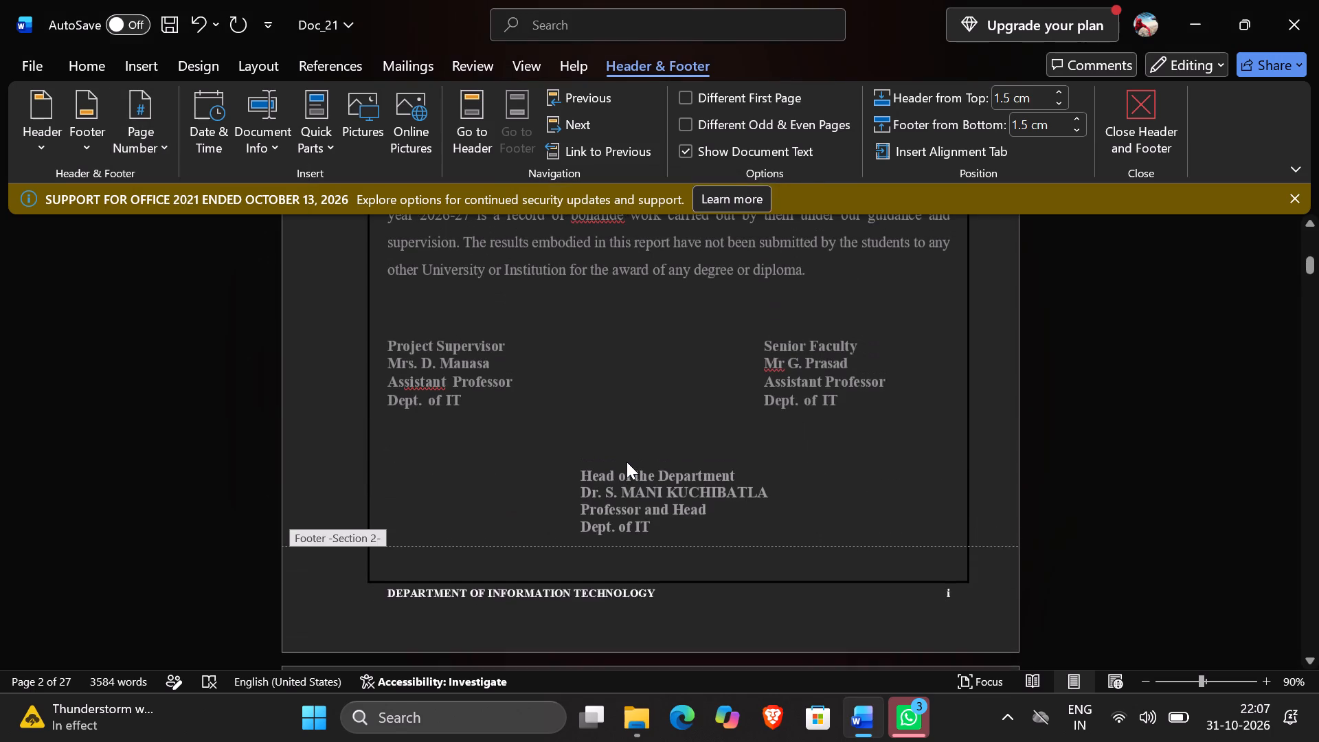
Check the footer page numbers from the certificate page through the Introduction page that ends with 1.4 Project Scope and Boundaries.
{"action": "scroll", "coordinate": [627, 462], "scroll_direction": "down", "scroll_amount": 11}
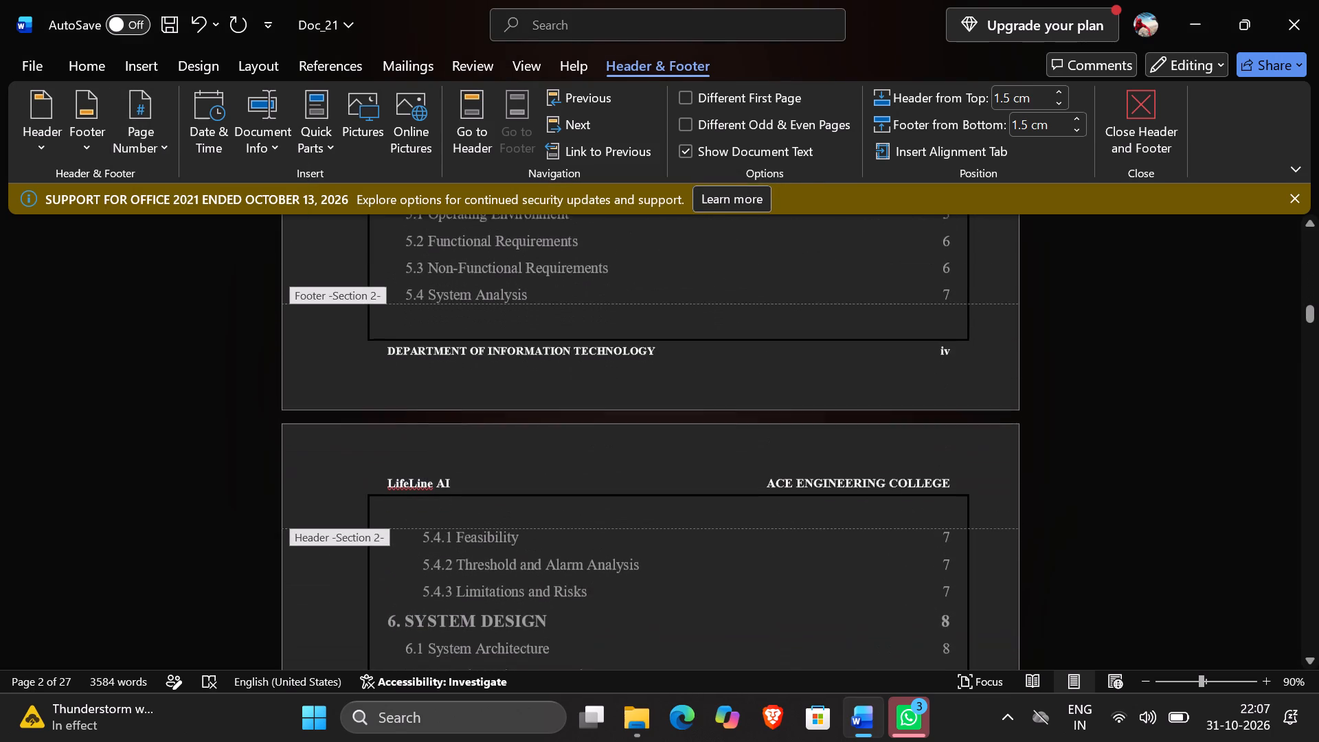
{"action": "scroll", "coordinate": [627, 462], "scroll_direction": "down", "scroll_amount": 4}
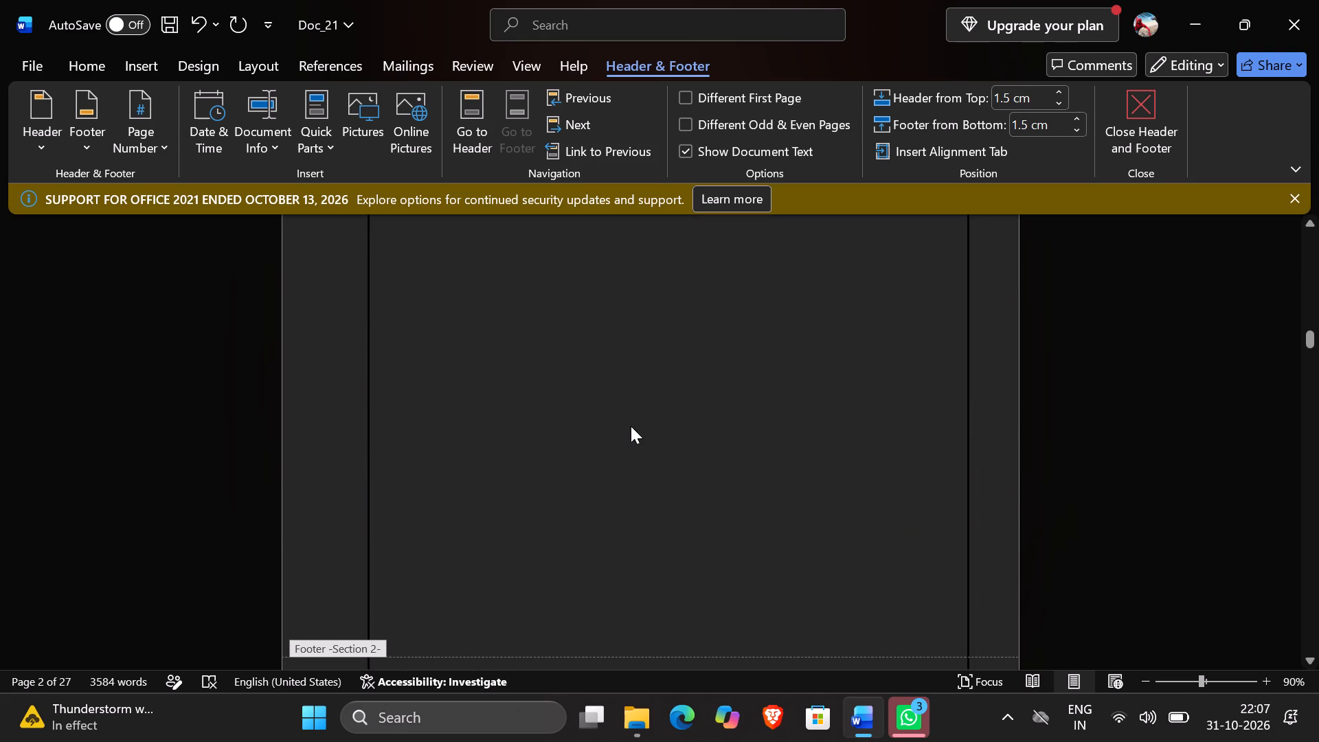
{"action": "scroll", "coordinate": [631, 426], "scroll_direction": "up", "scroll_amount": 3}
{"action": "double_click", "coordinate": [631, 426]}
{"action": "scroll", "coordinate": [631, 426], "scroll_direction": "down", "scroll_amount": 2}
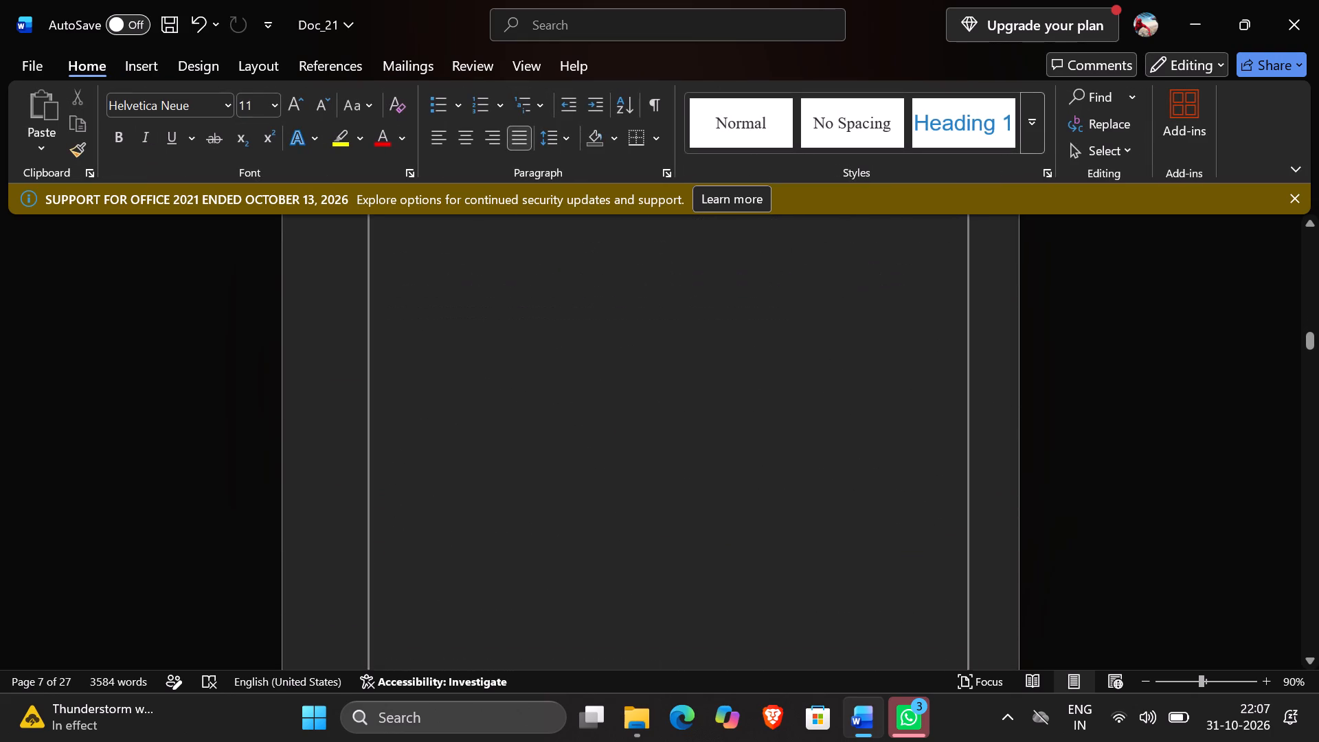
{"action": "scroll", "coordinate": [631, 426], "scroll_direction": "down", "scroll_amount": 9}
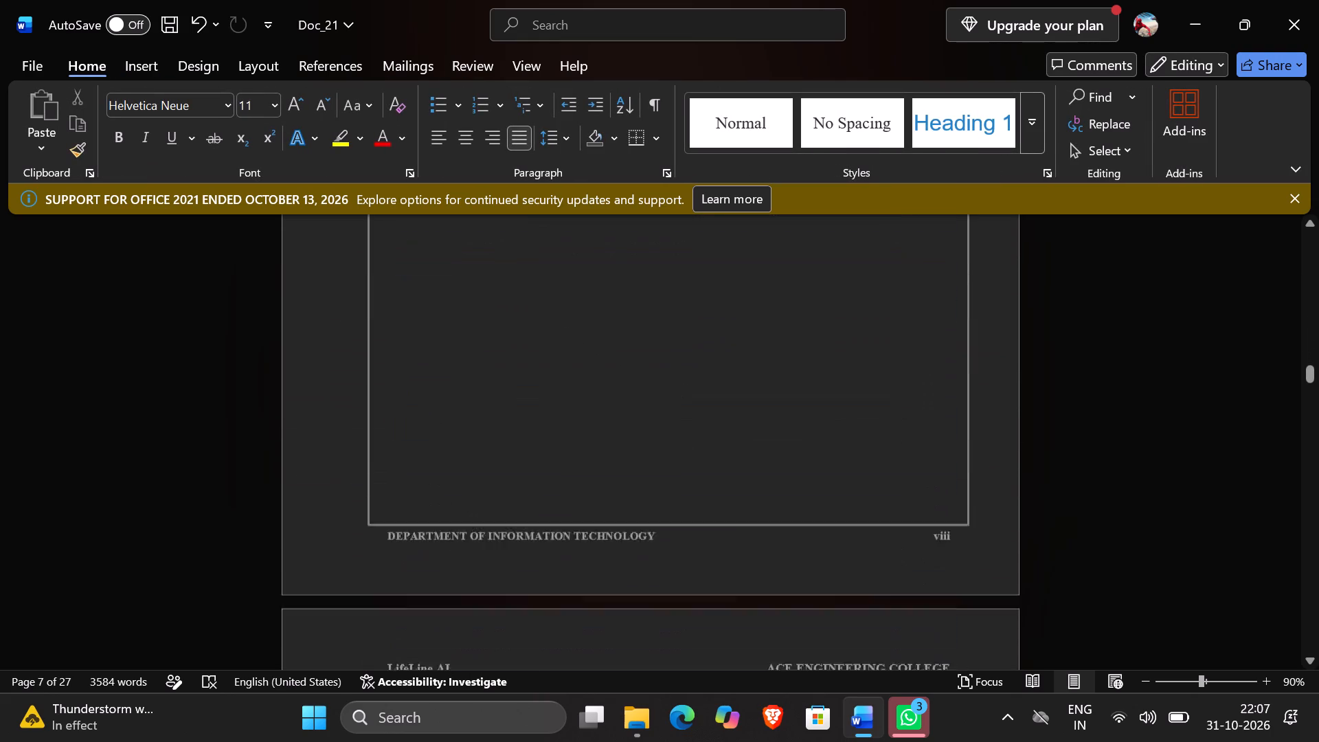
{"action": "scroll", "coordinate": [631, 426], "scroll_direction": "down", "scroll_amount": 2}
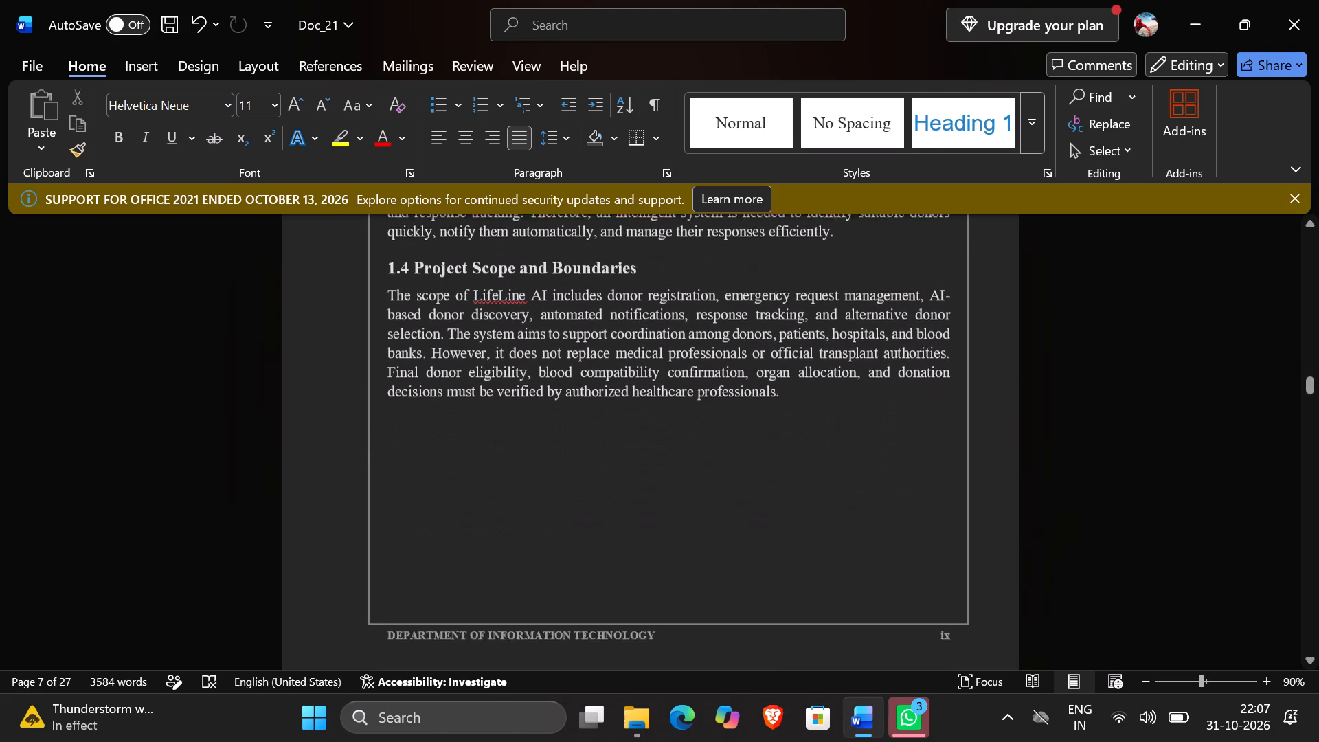
{"action": "scroll", "coordinate": [631, 426], "scroll_direction": "down", "scroll_amount": 2}
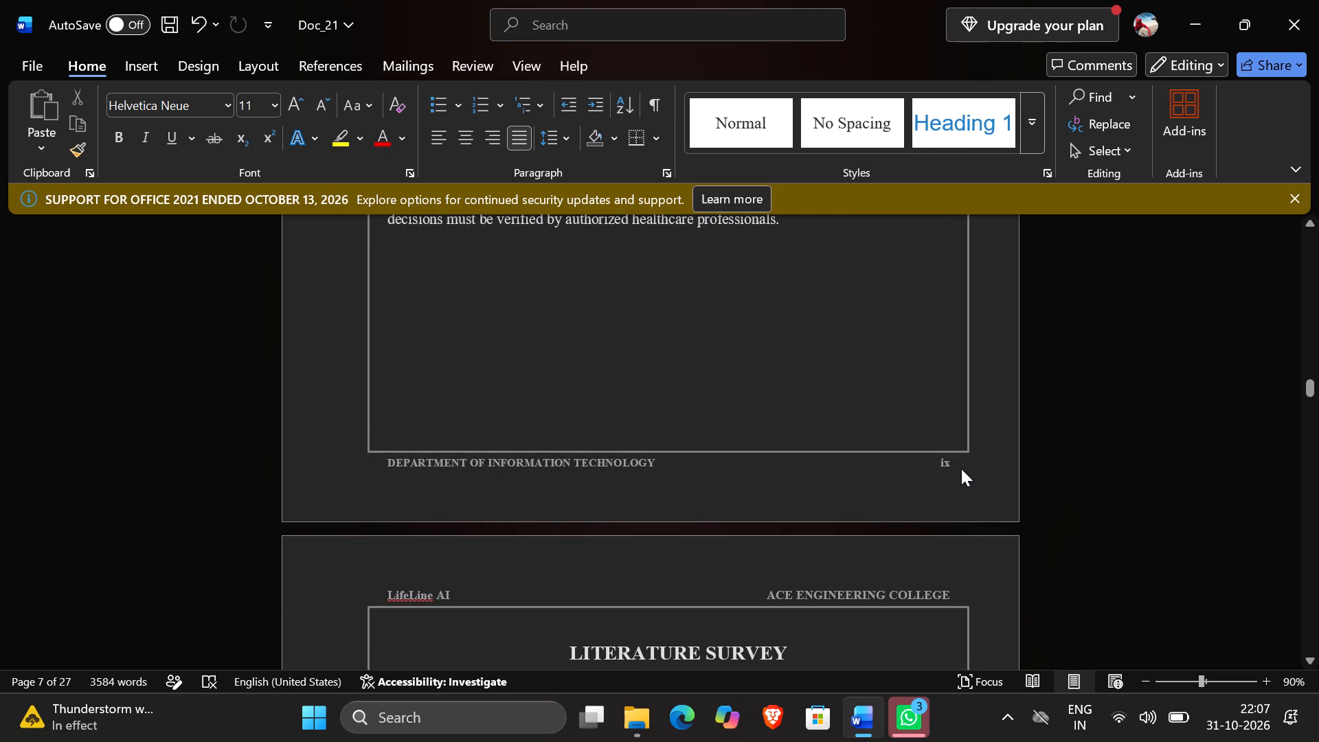
Set the page number format to 1, 2, 3, … from the footer of the Introduction page preceding the Literature Survey.
{"action": "double_click", "coordinate": [949, 461]}
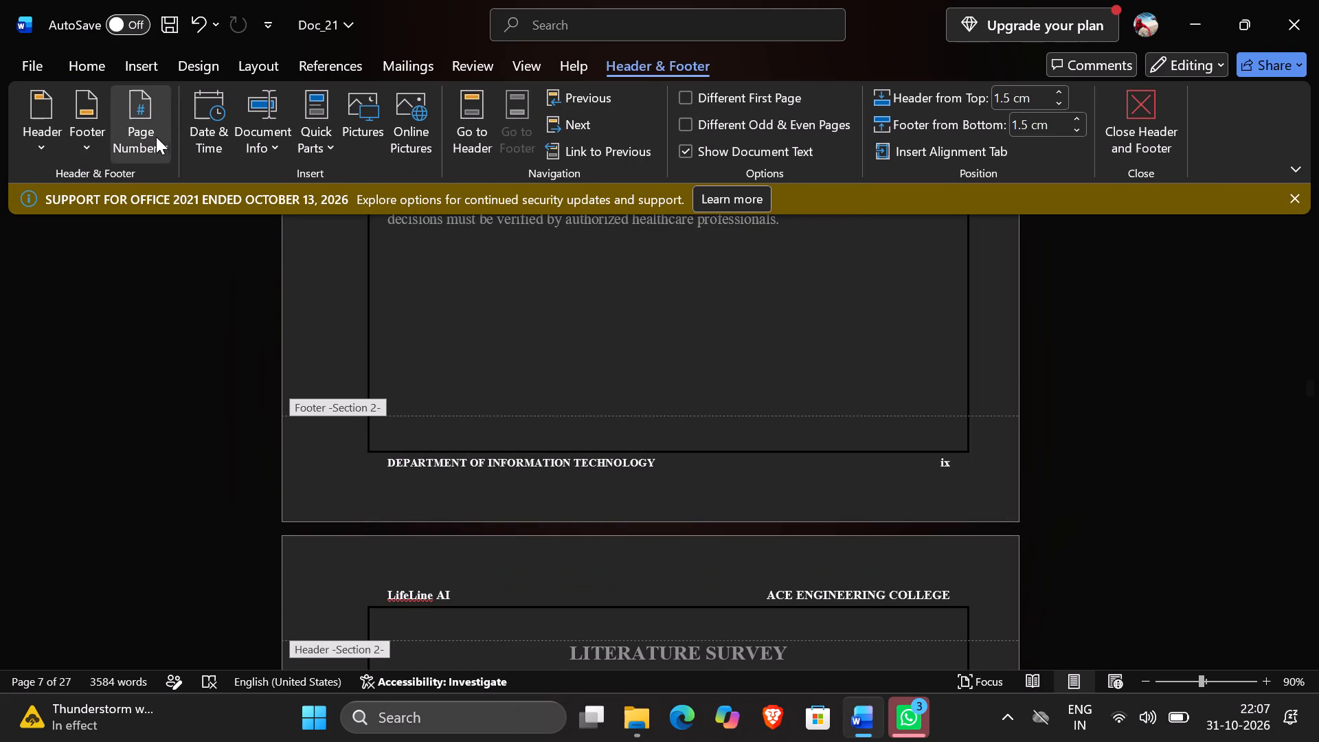
{"action": "left_click", "coordinate": [155, 137]}
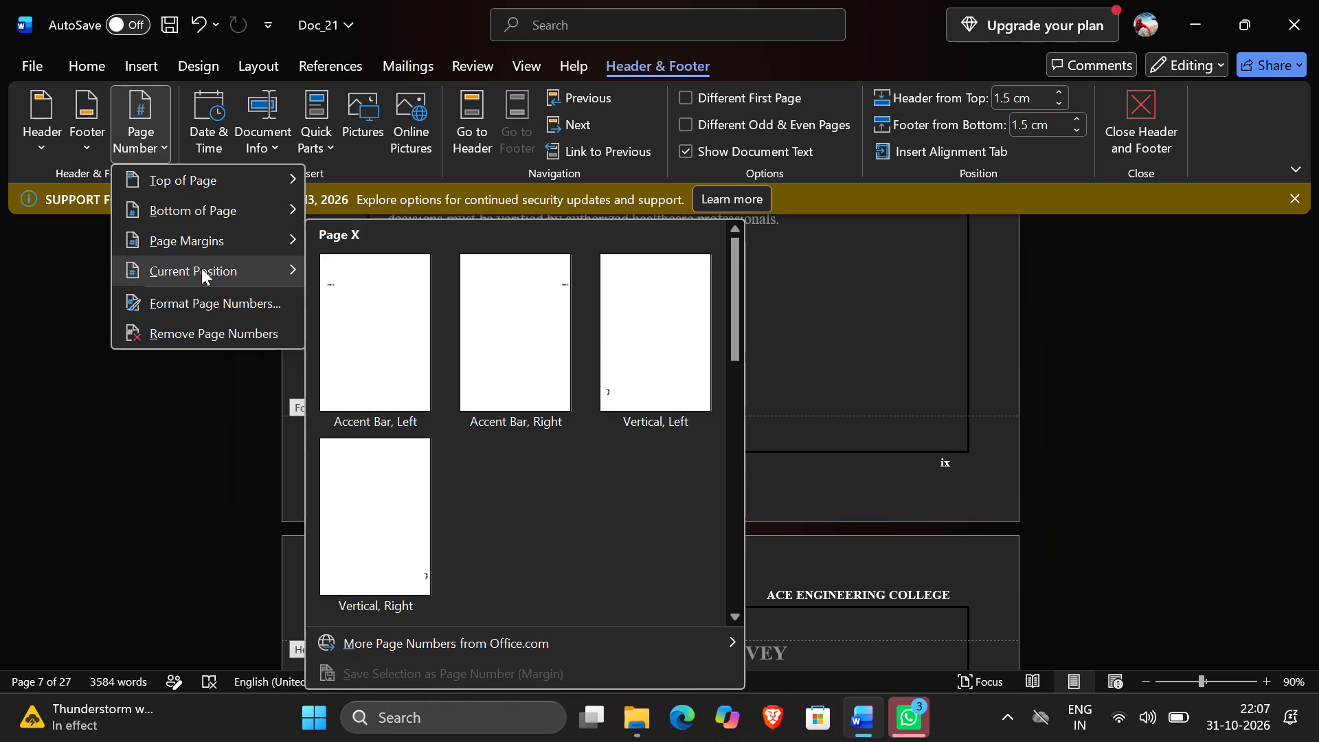
{"action": "left_click", "coordinate": [210, 275]}
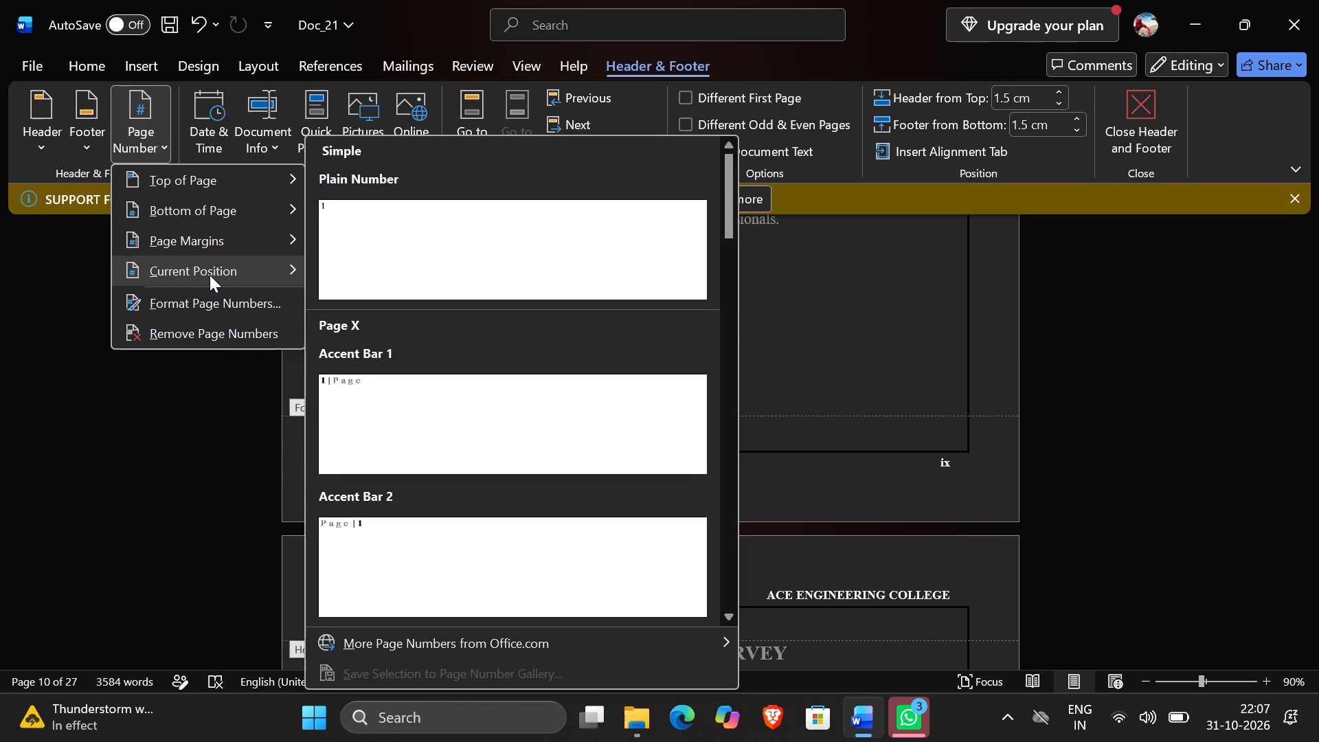
{"action": "left_click", "coordinate": [296, 262]}
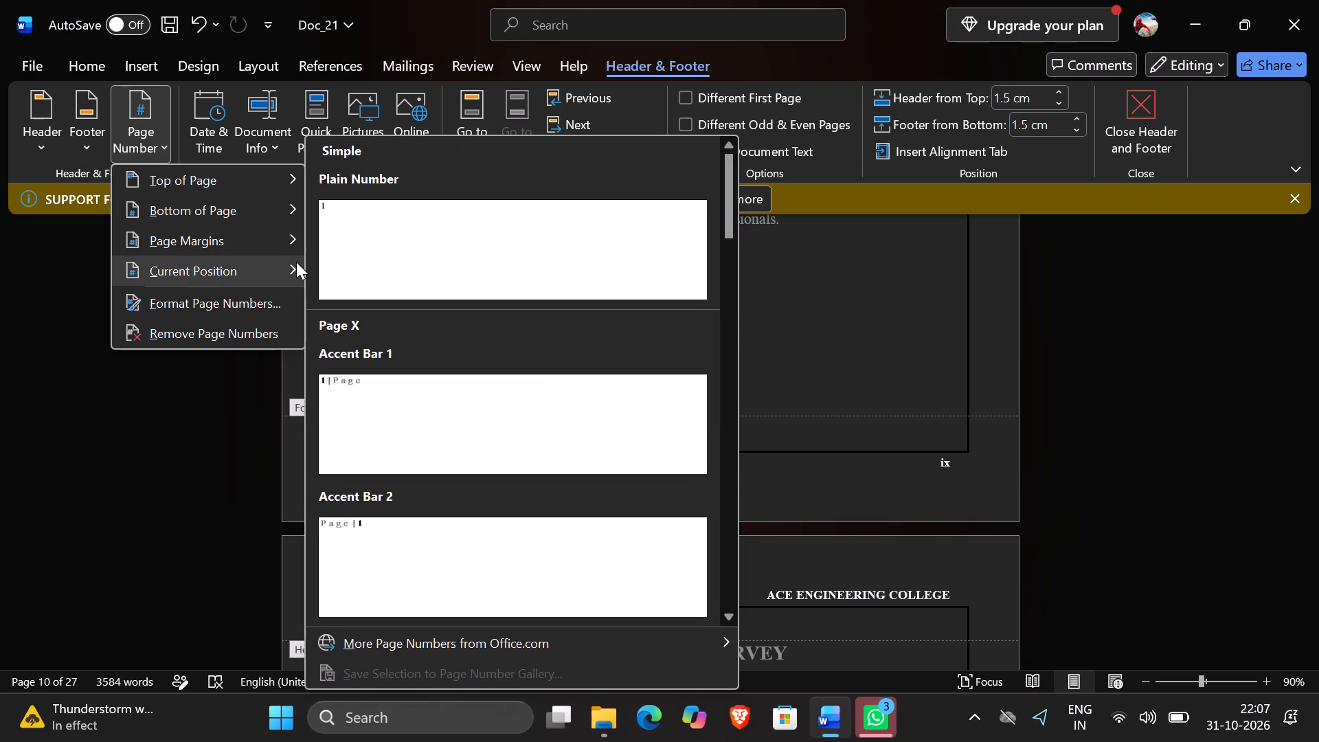
{"action": "scroll", "coordinate": [398, 427], "scroll_direction": "down", "scroll_amount": 1}
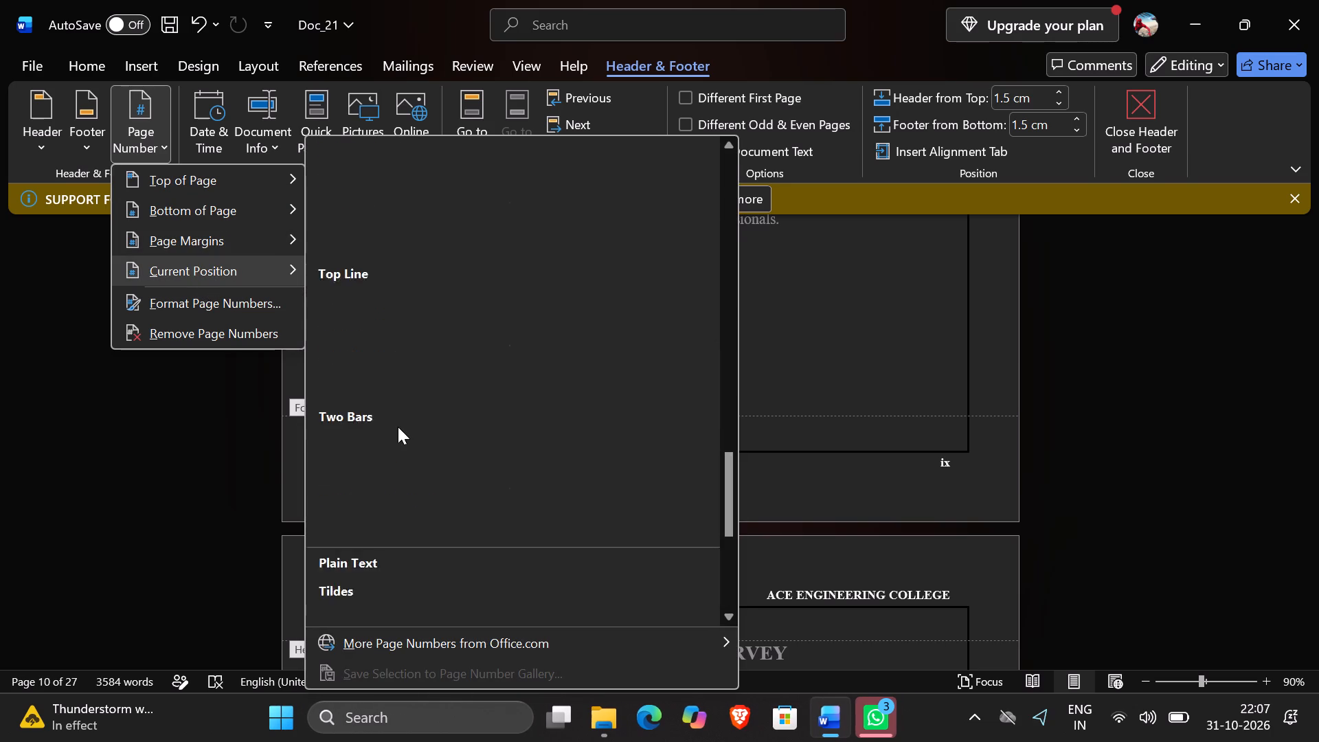
{"action": "scroll", "coordinate": [398, 427], "scroll_direction": "down", "scroll_amount": 3}
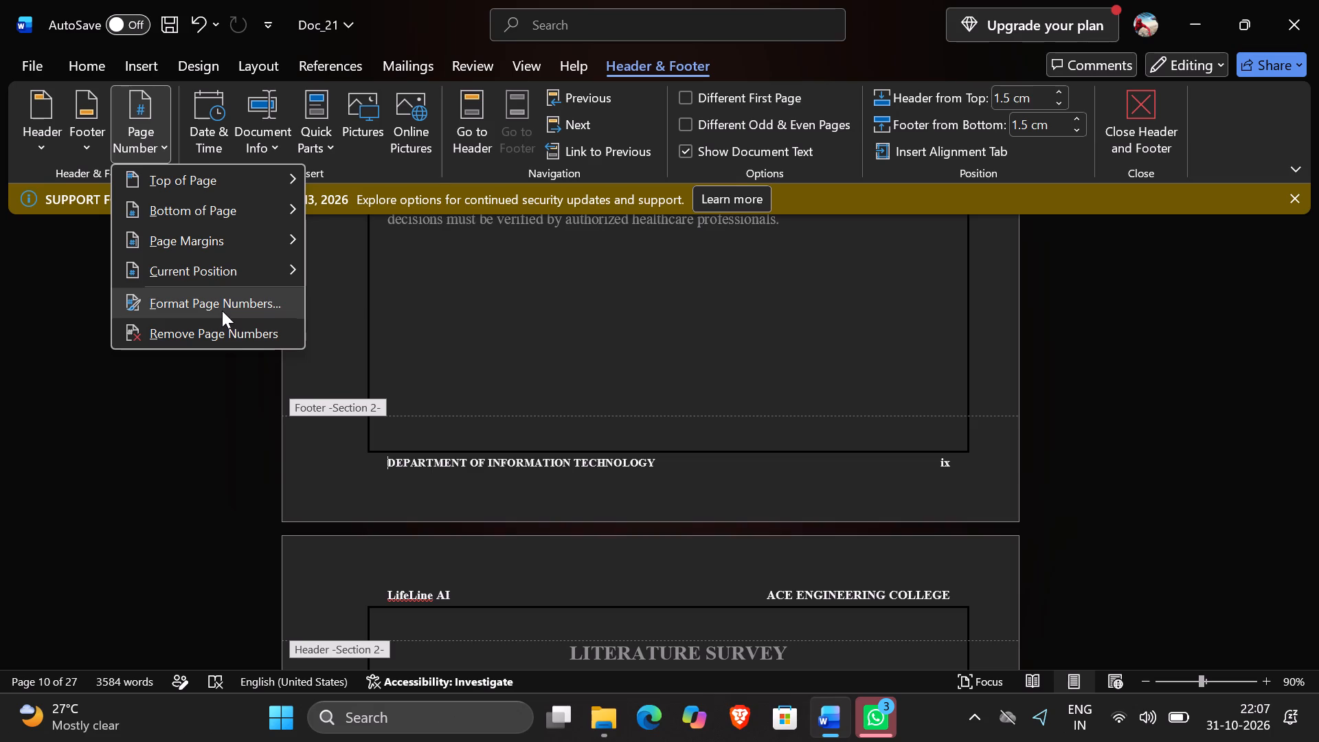
{"action": "left_click", "coordinate": [221, 311]}
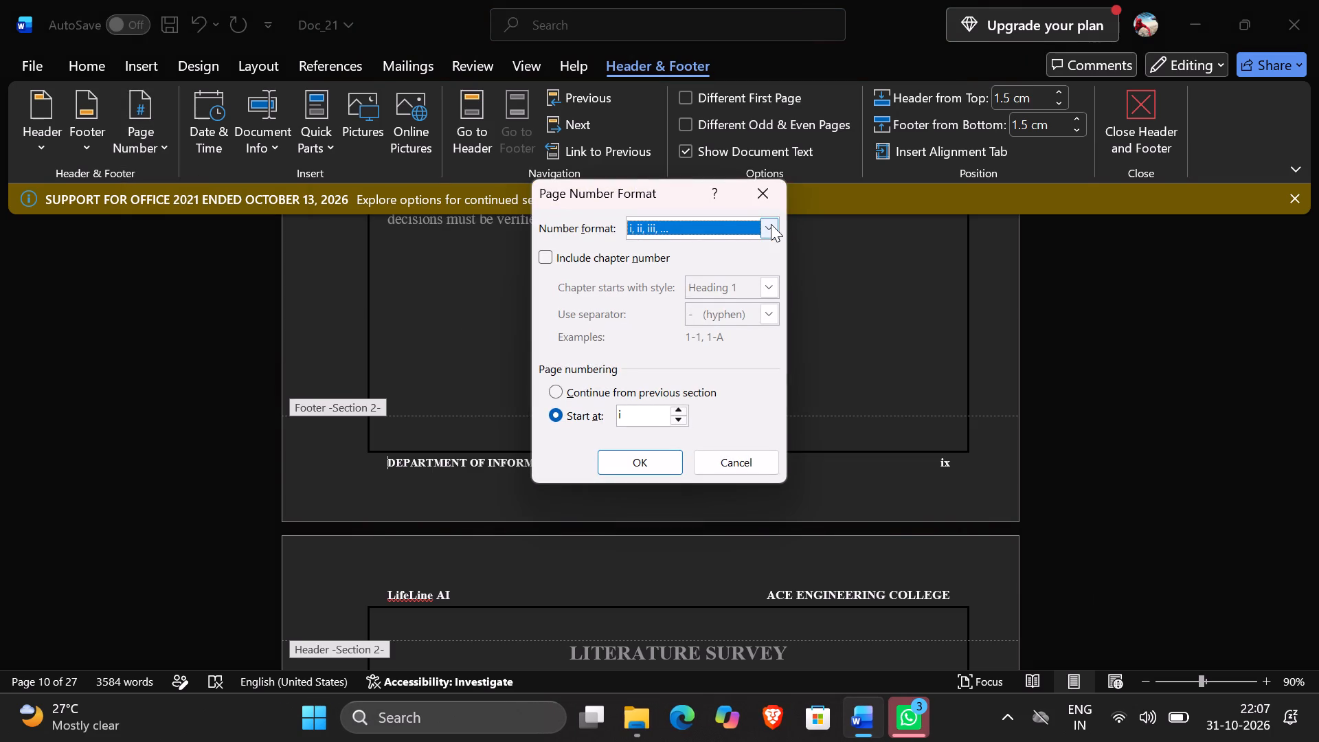
{"action": "left_click", "coordinate": [771, 224]}
{"action": "left_click", "coordinate": [725, 243]}
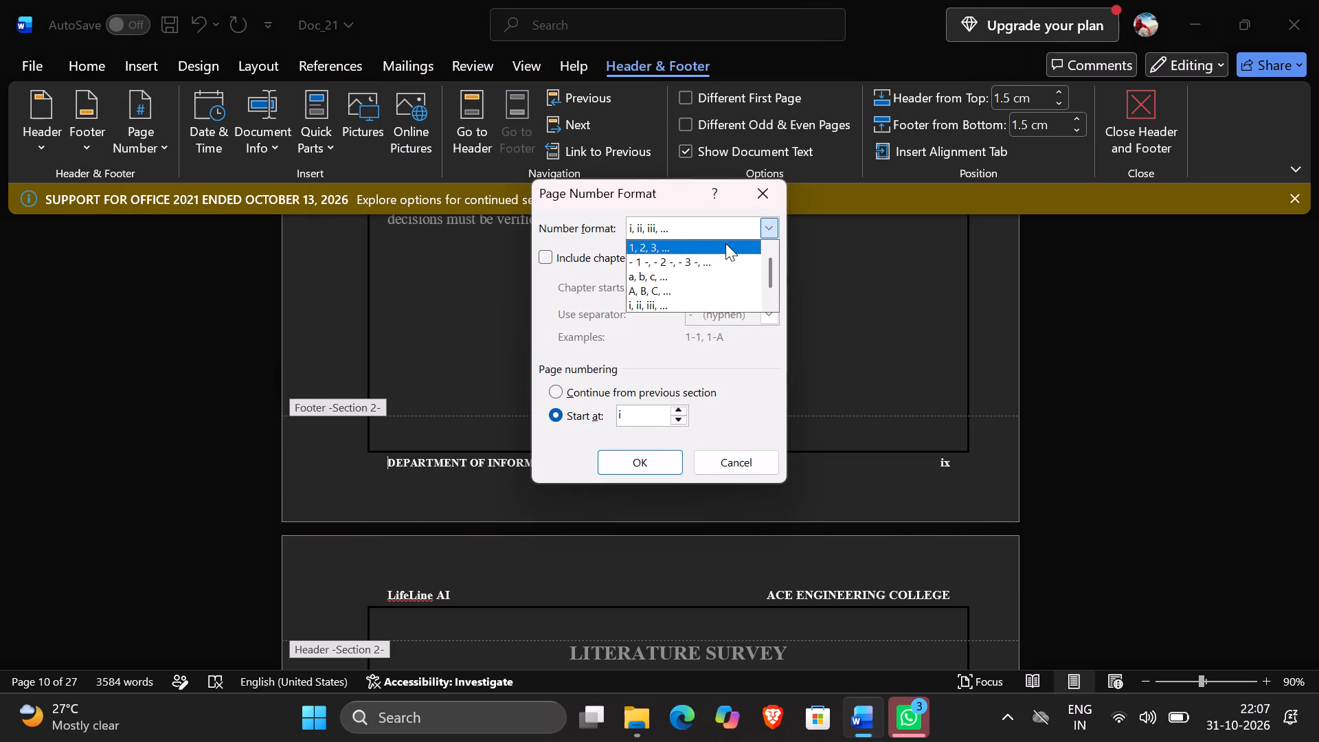
{"action": "left_click", "coordinate": [664, 465]}
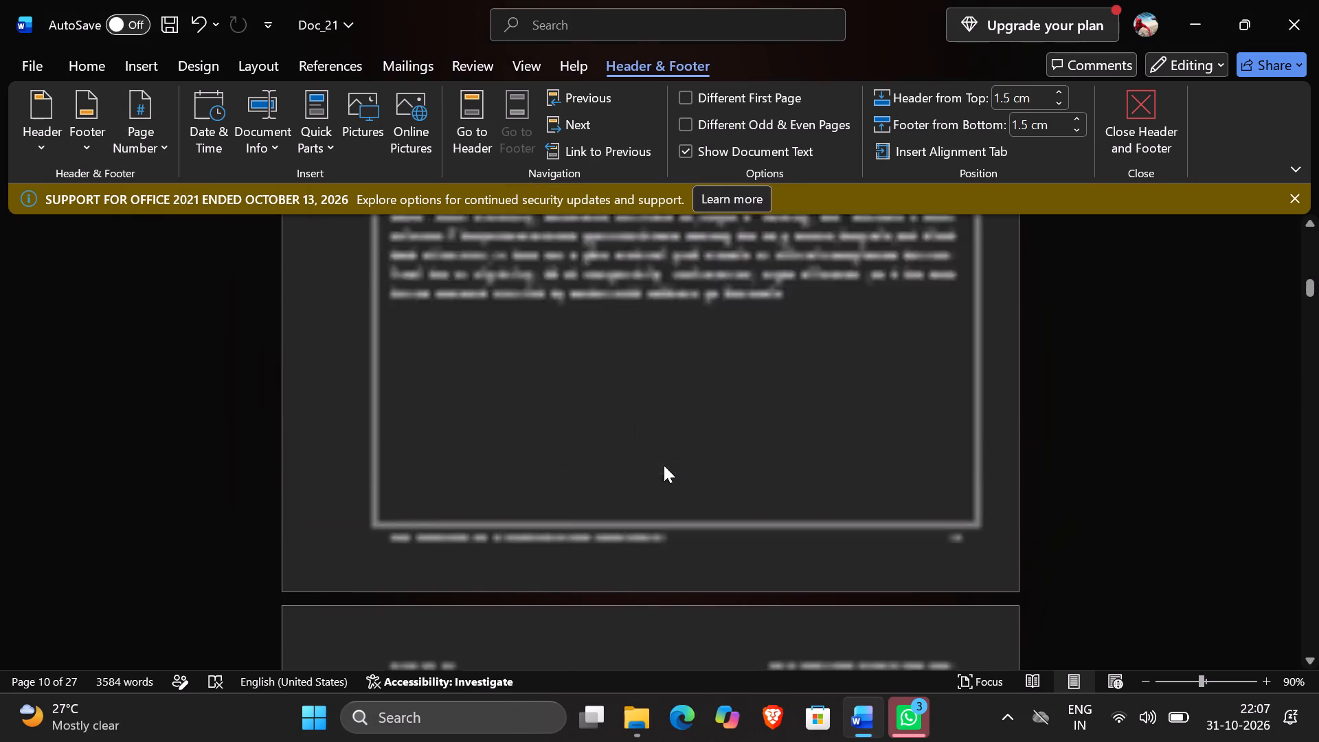
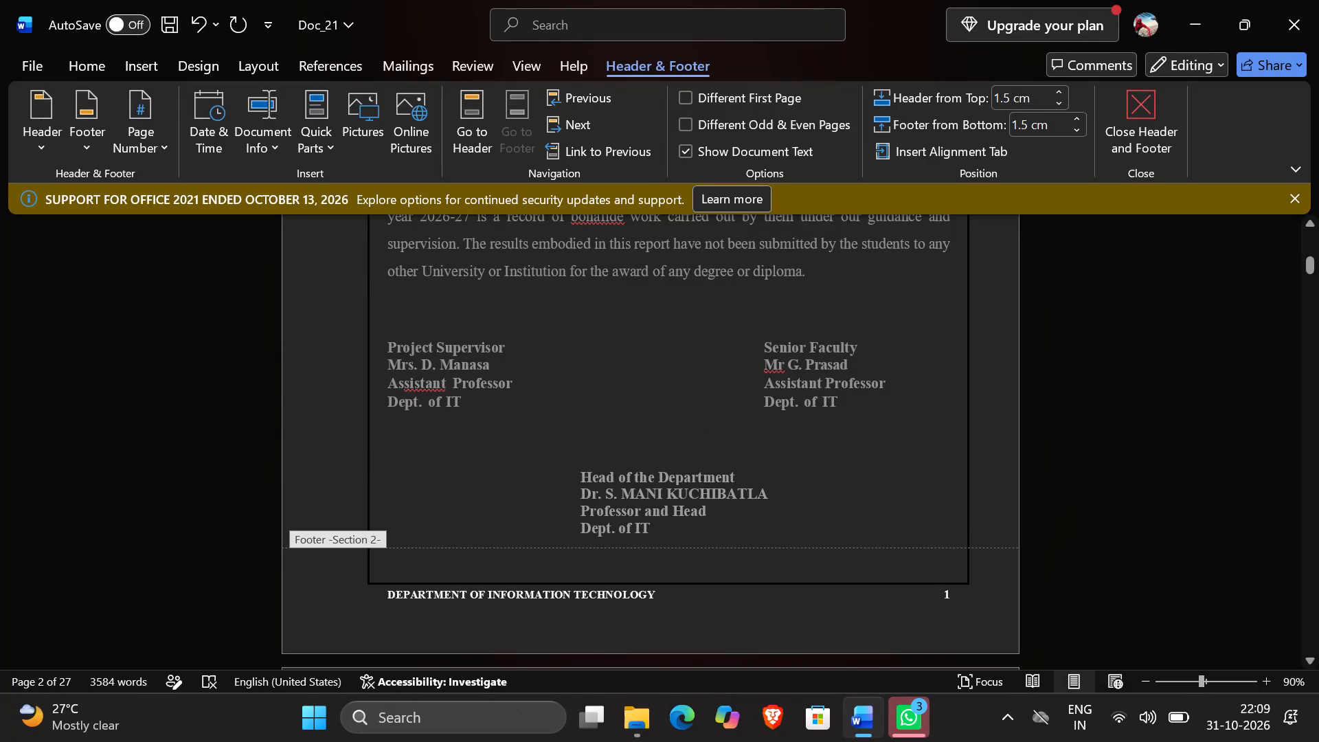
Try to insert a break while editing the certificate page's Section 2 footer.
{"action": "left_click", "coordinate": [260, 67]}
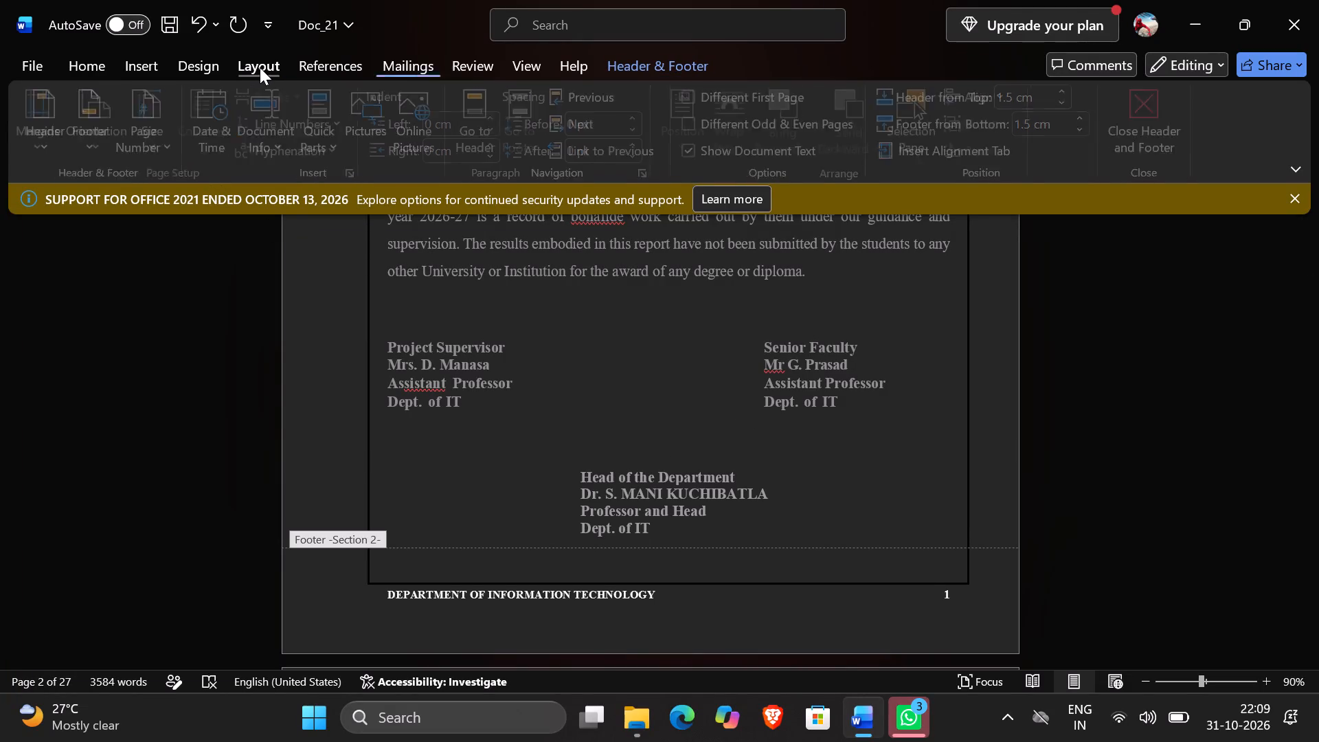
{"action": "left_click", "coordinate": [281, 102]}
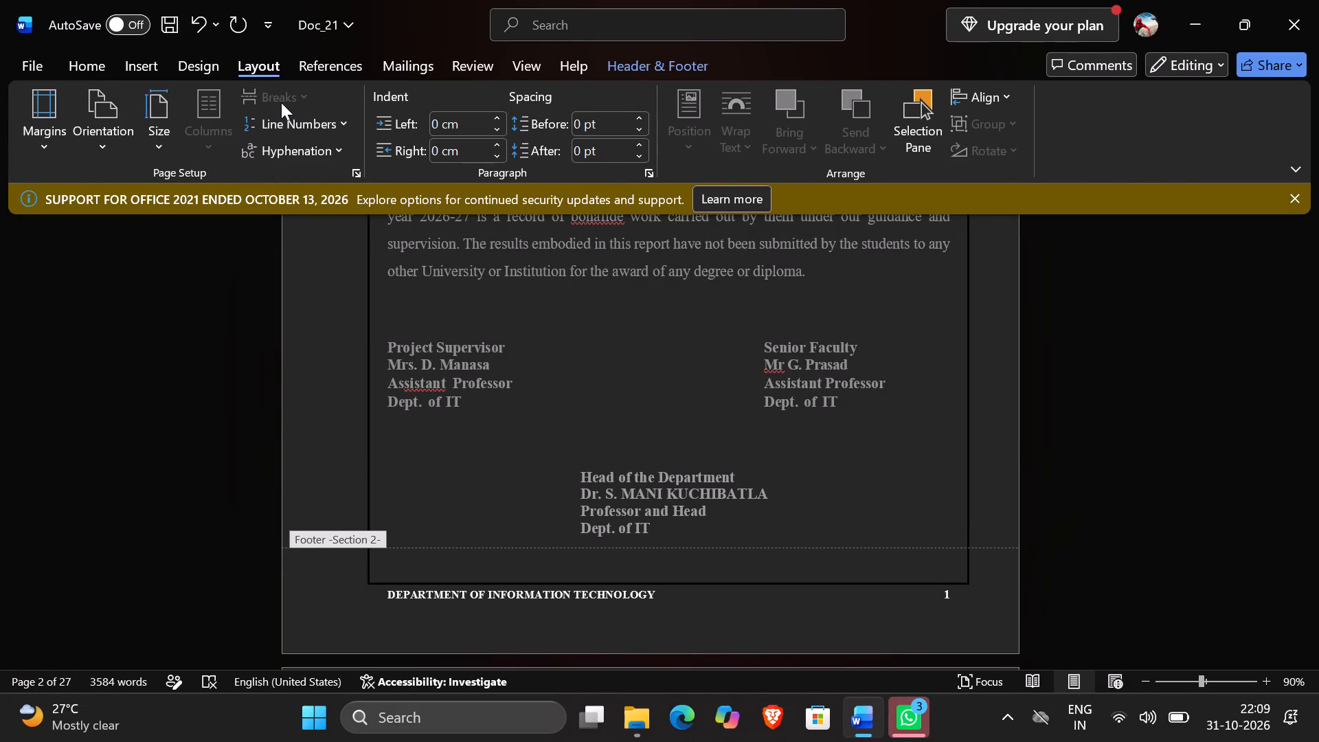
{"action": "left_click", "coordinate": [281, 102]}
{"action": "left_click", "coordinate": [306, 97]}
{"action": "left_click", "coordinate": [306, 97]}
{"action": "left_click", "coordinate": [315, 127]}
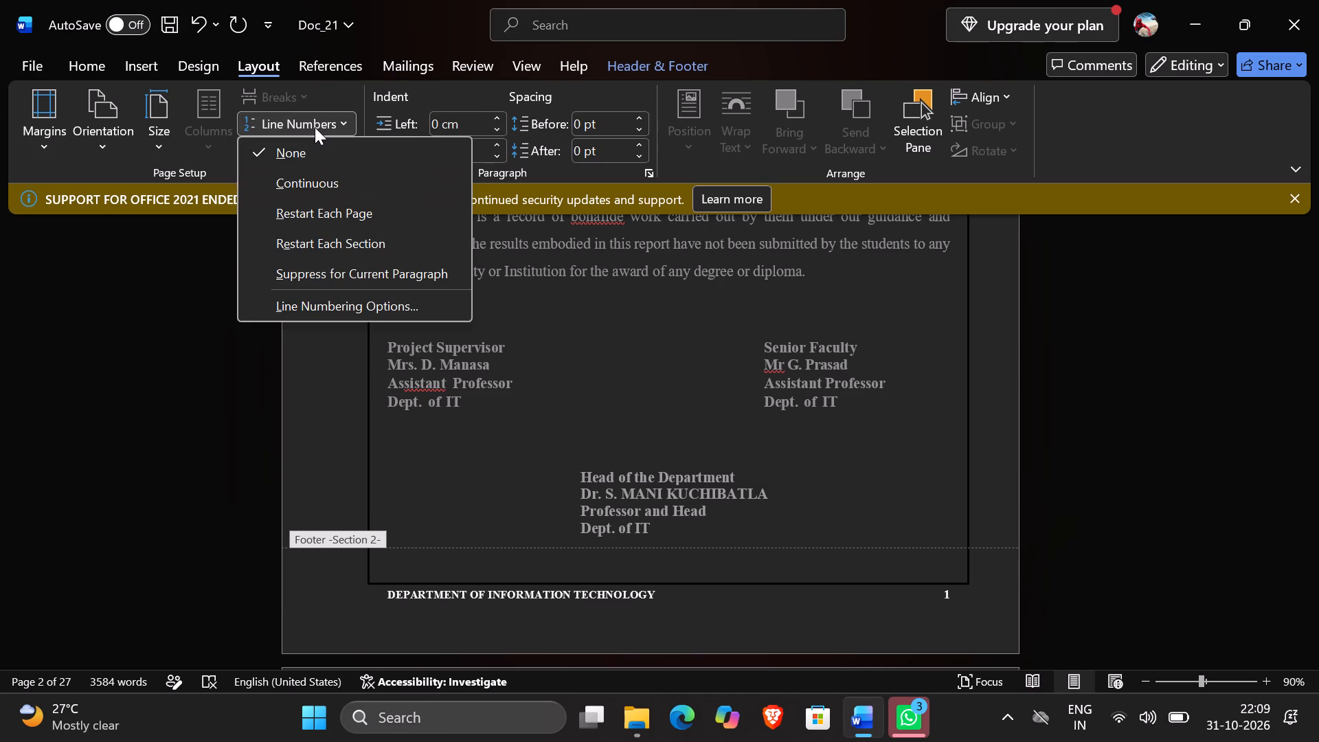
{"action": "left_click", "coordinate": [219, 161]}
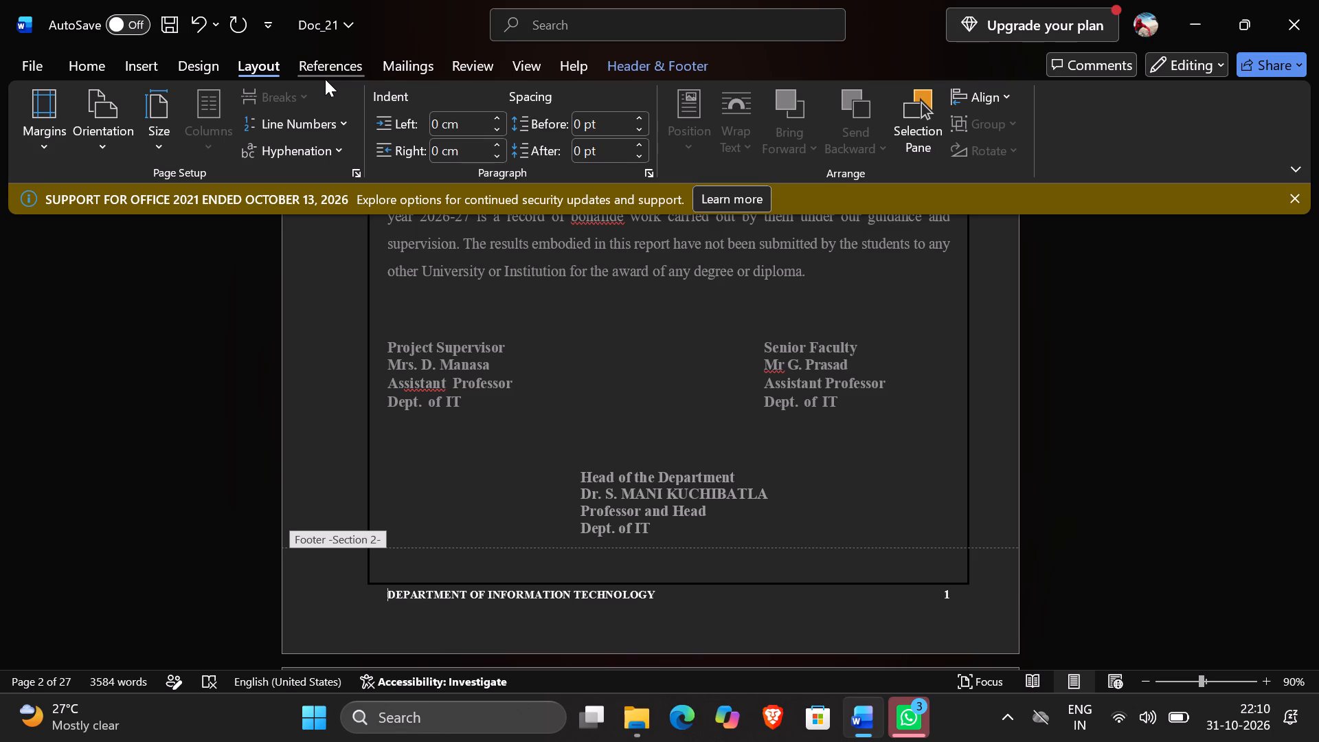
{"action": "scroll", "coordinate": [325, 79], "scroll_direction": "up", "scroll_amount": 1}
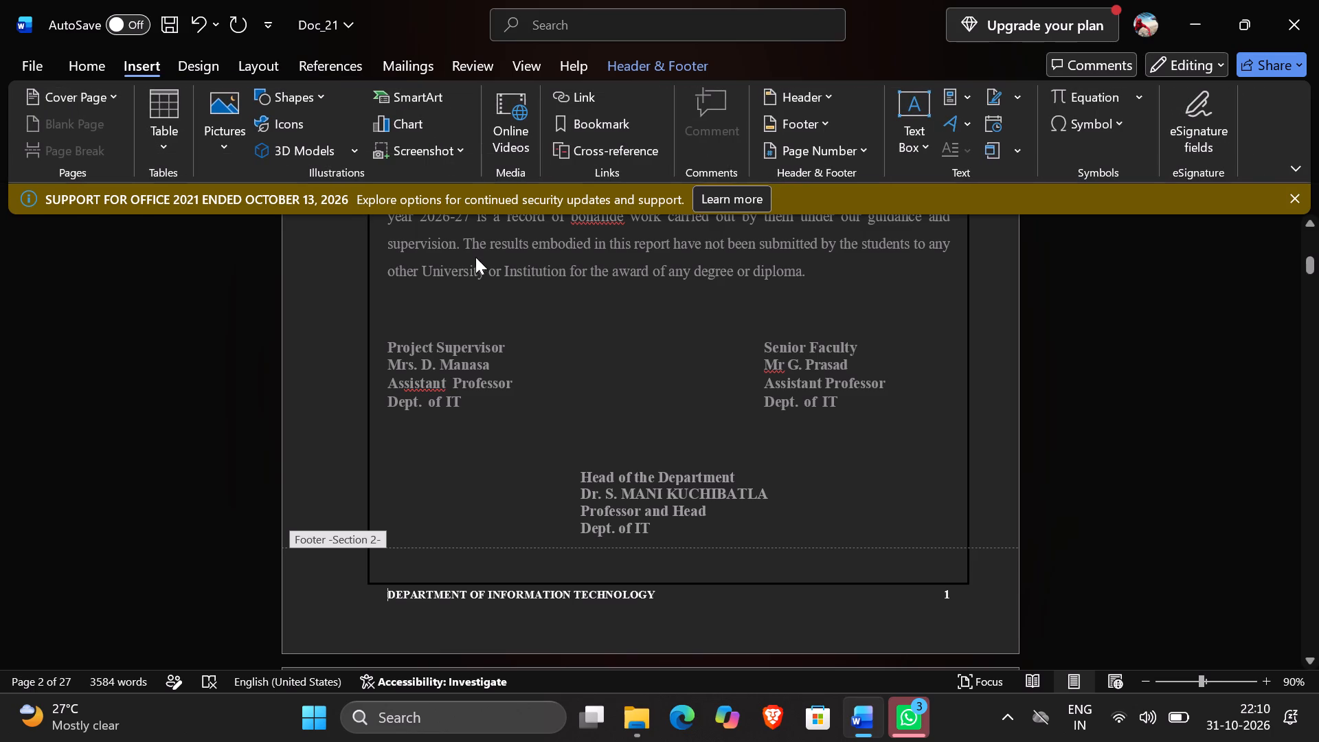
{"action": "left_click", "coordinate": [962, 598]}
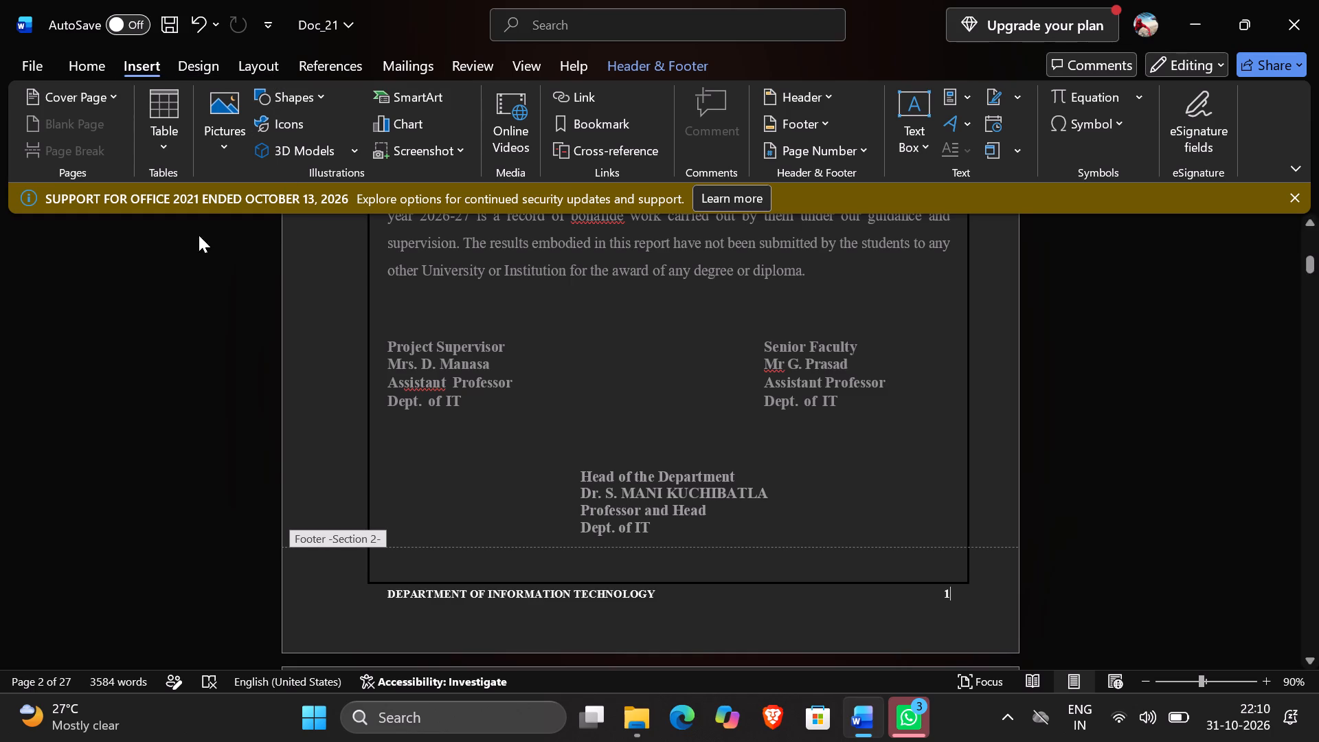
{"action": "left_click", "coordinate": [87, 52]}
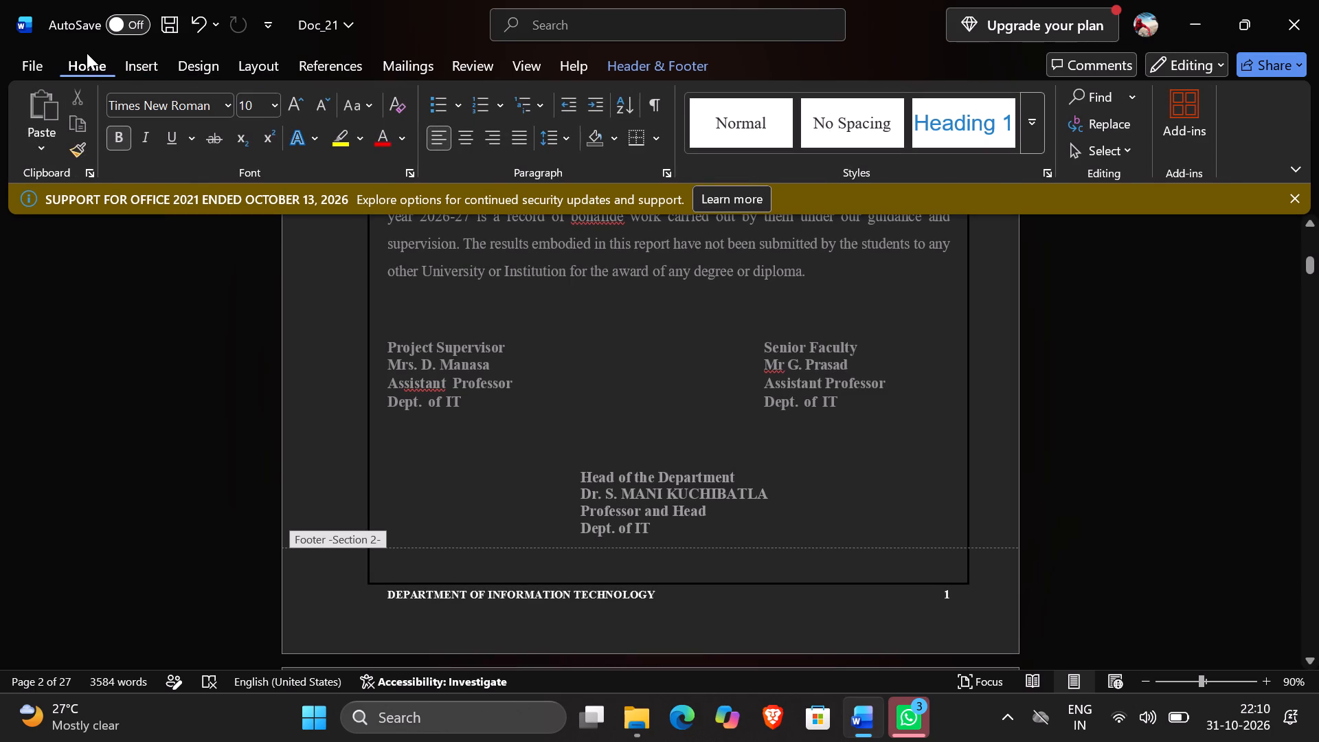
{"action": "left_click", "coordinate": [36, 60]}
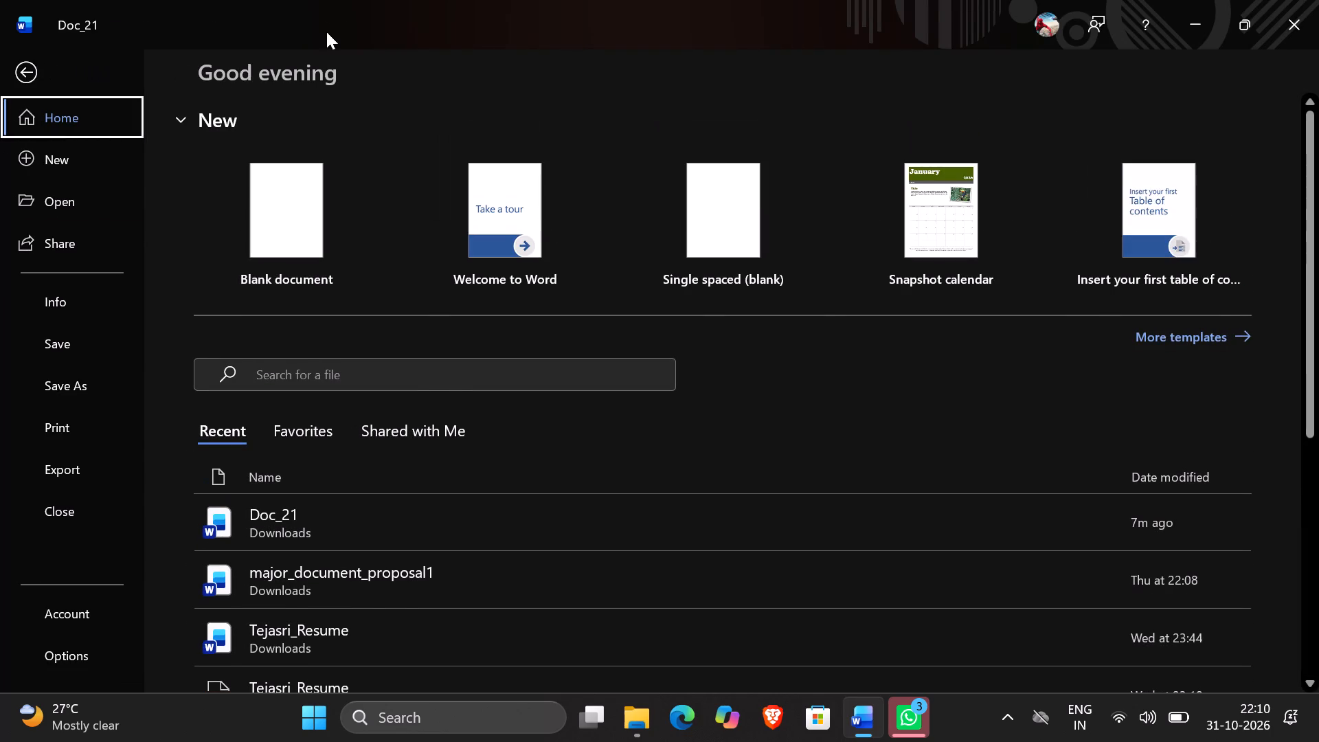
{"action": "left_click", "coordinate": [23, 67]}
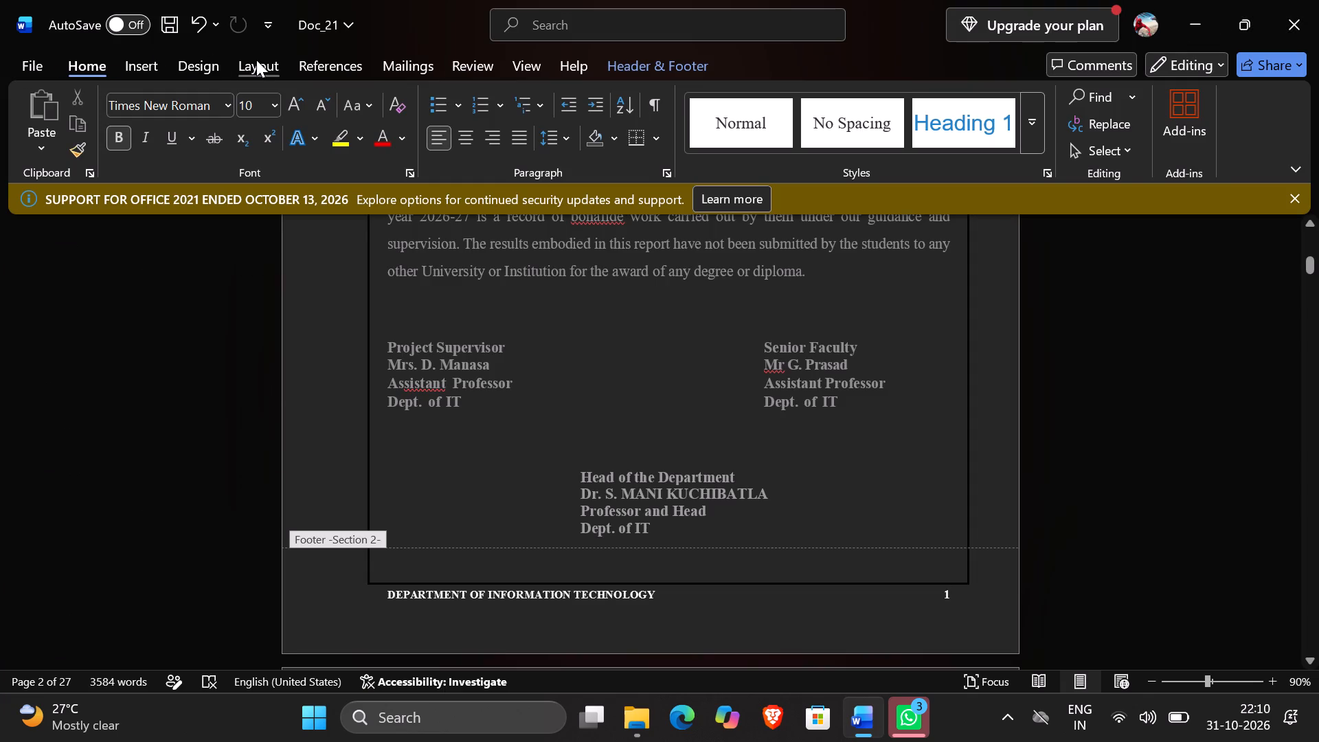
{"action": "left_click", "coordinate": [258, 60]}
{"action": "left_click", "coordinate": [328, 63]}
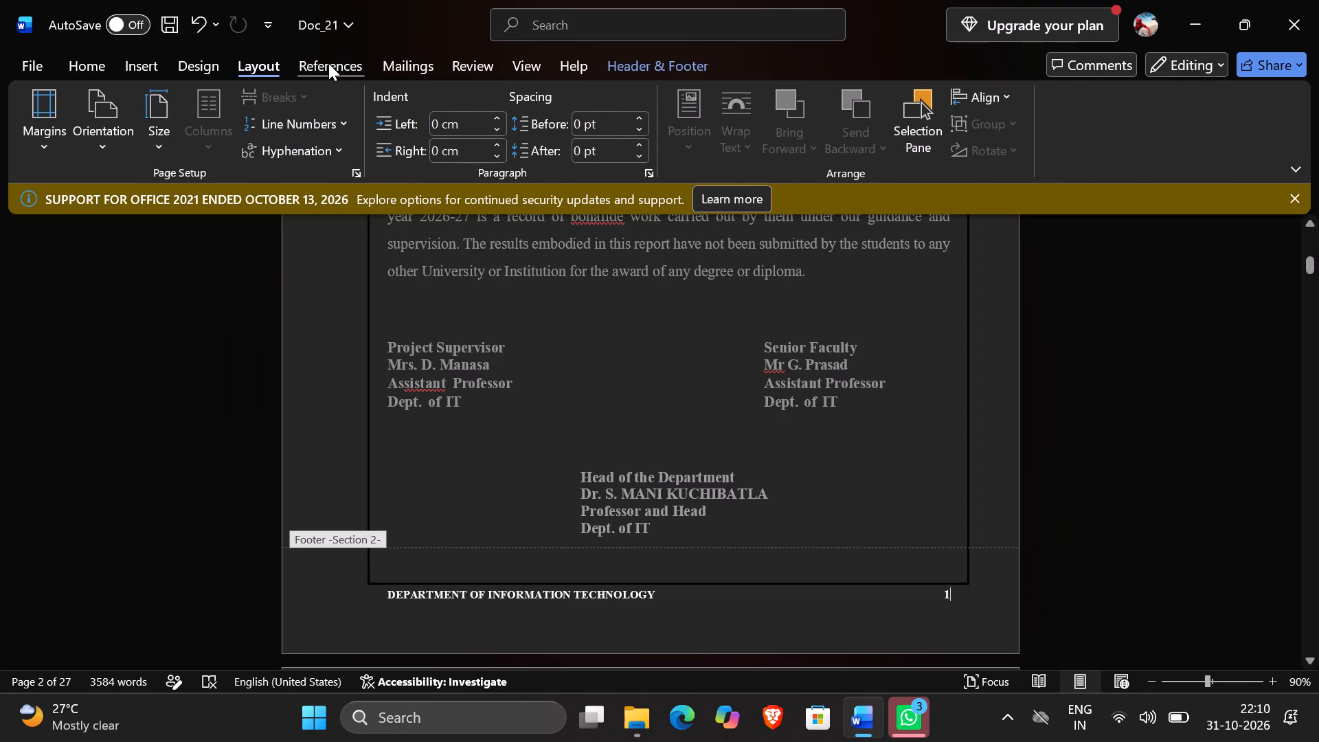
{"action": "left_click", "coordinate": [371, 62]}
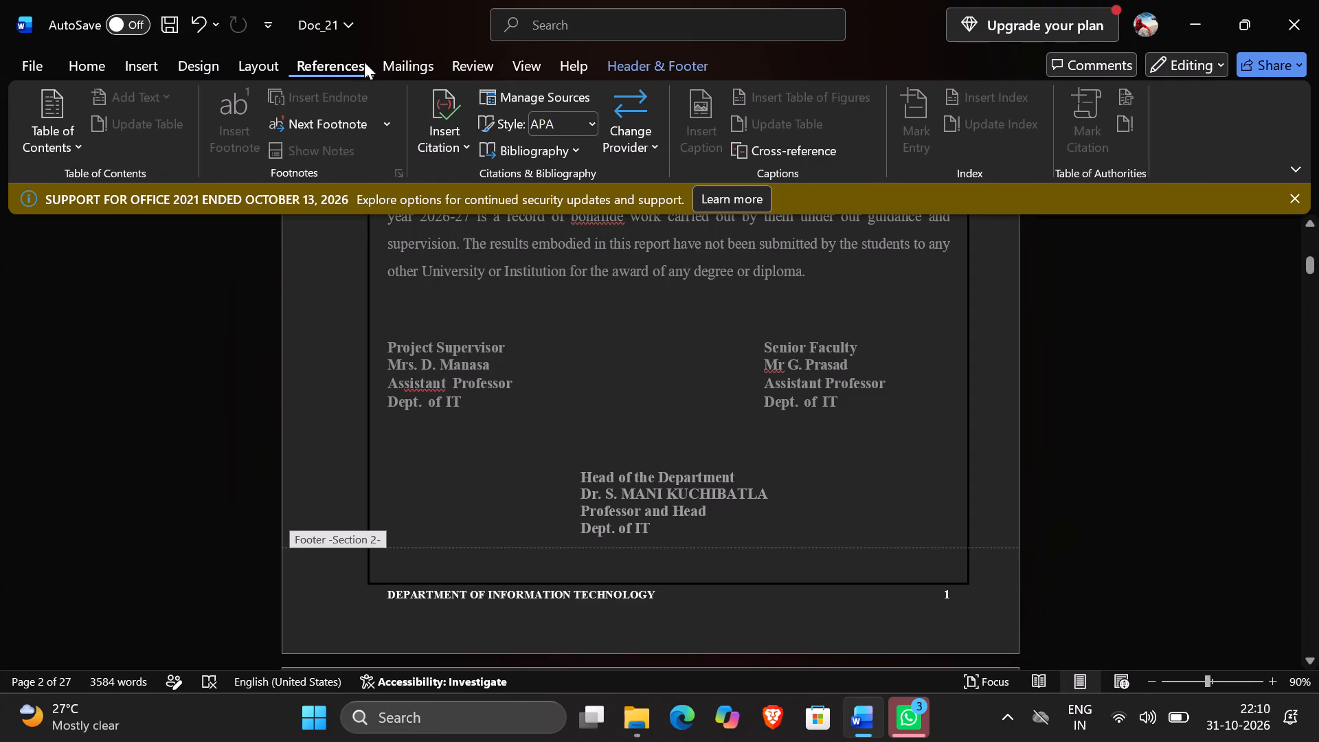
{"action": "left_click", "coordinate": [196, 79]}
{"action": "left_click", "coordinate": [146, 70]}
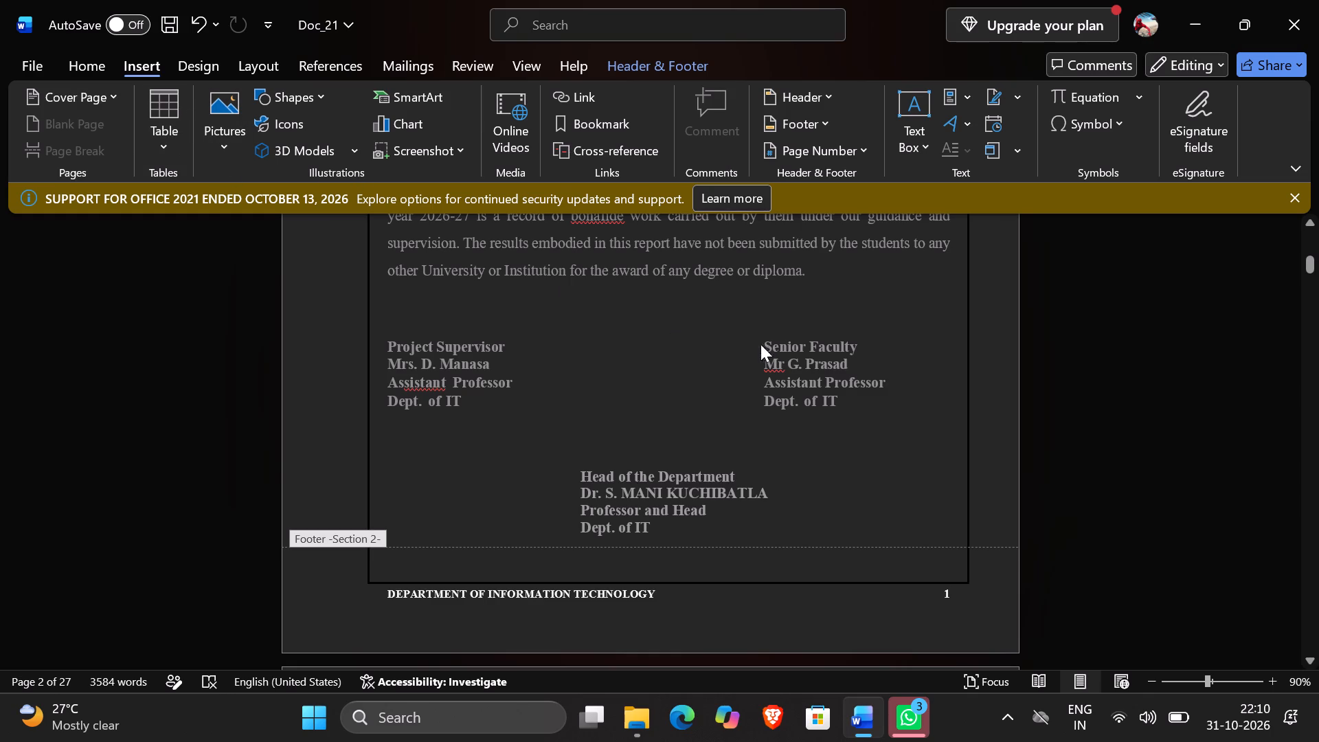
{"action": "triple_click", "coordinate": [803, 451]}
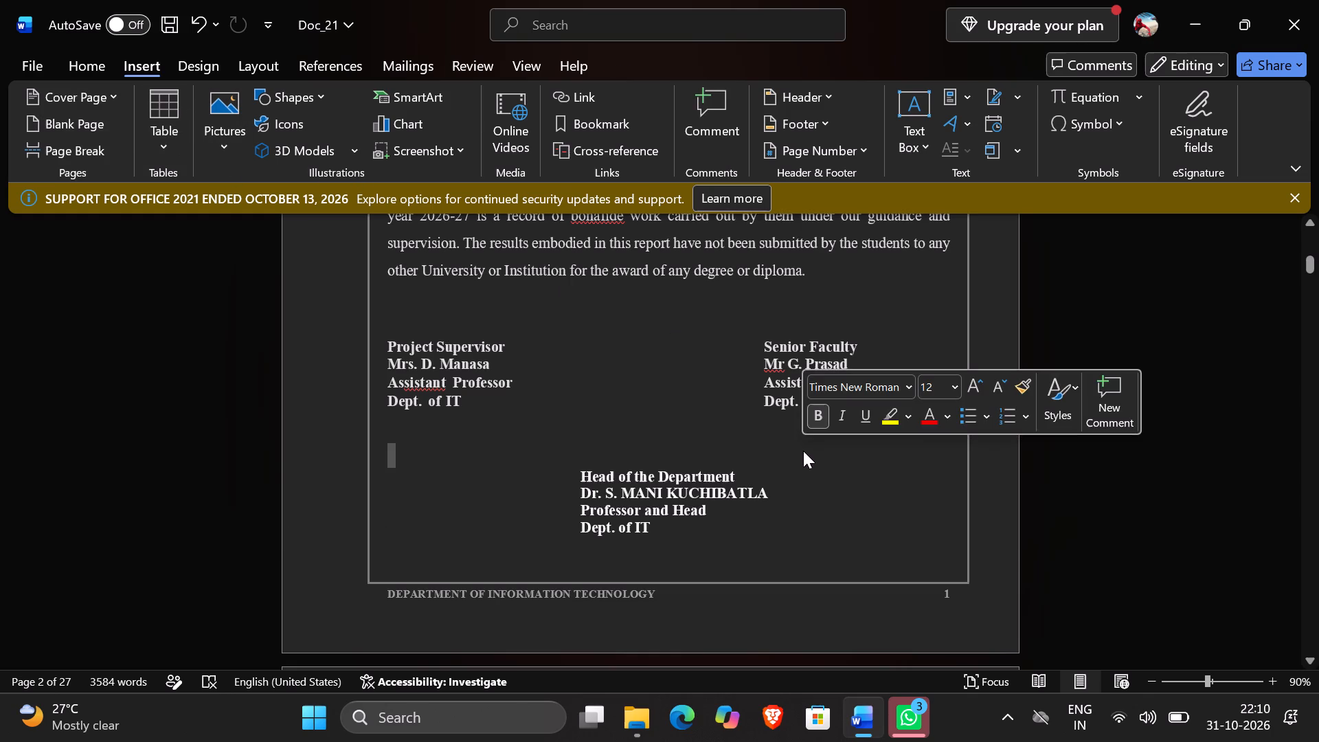
Set the page number format of the certificate page's Section 2 footer to lowercase Roman numerals (i, ii, iii, …).
{"action": "double_click", "coordinate": [966, 598]}
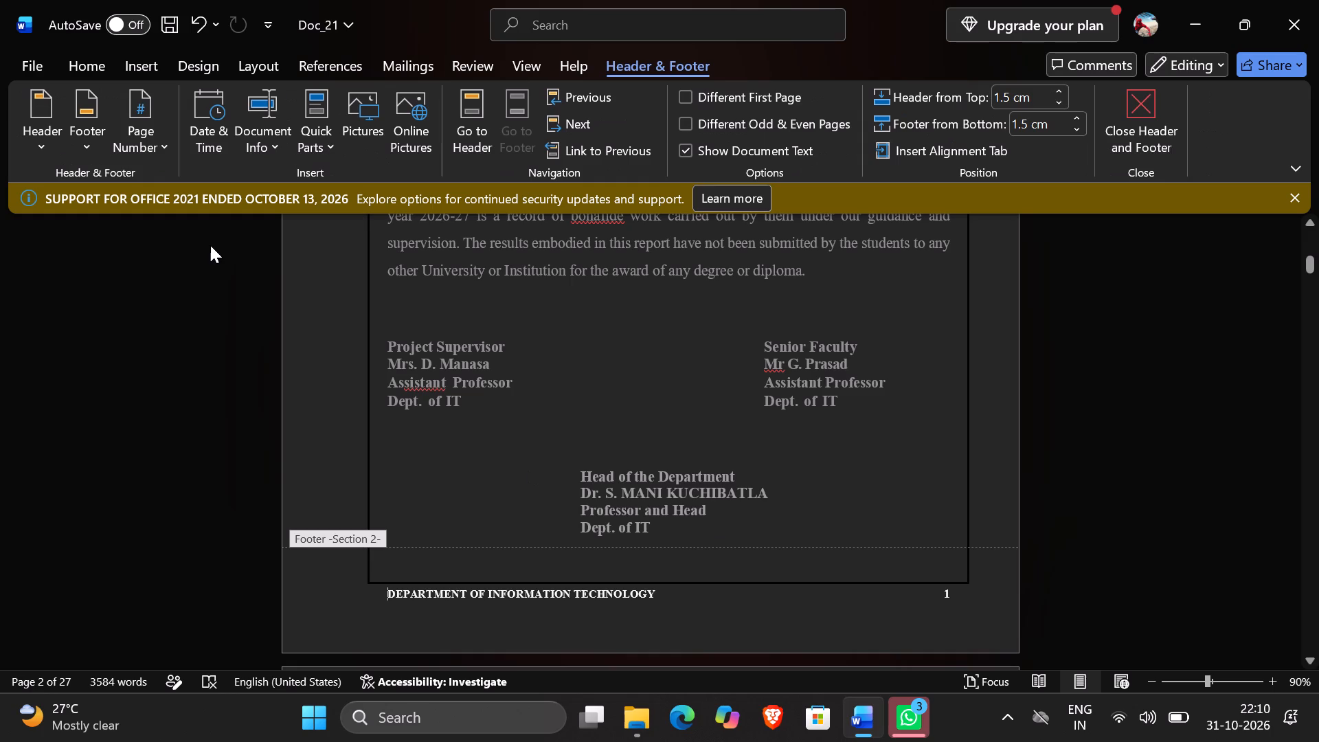
{"action": "left_click", "coordinate": [147, 145]}
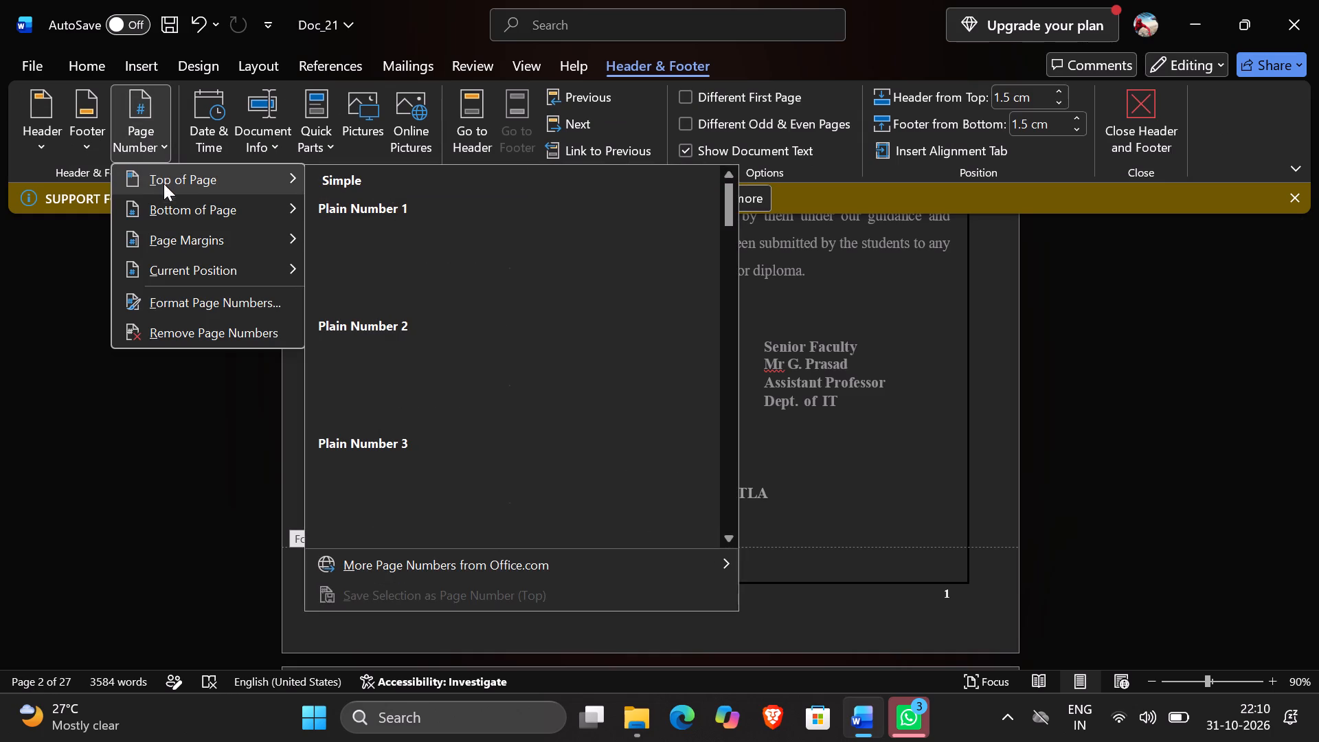
{"action": "left_click", "coordinate": [181, 308]}
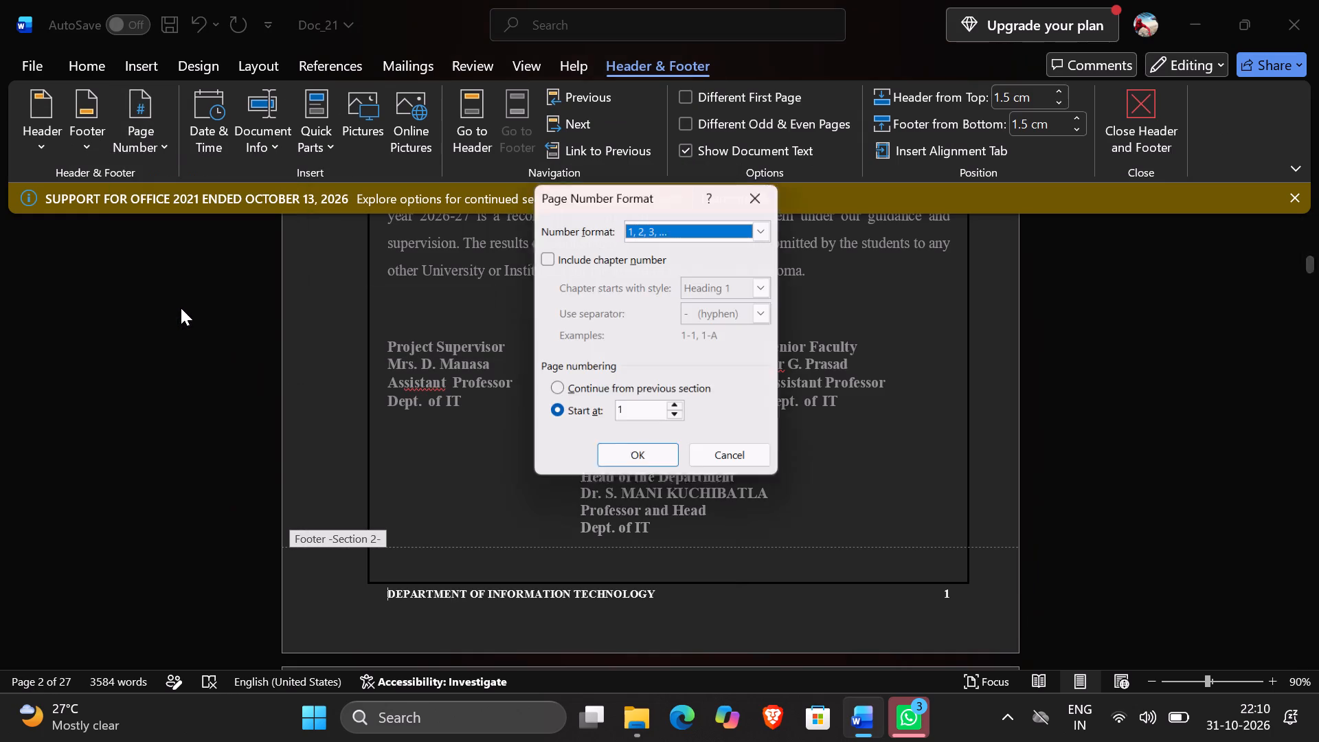
{"action": "left_click", "coordinate": [767, 231]}
{"action": "left_click", "coordinate": [697, 309]}
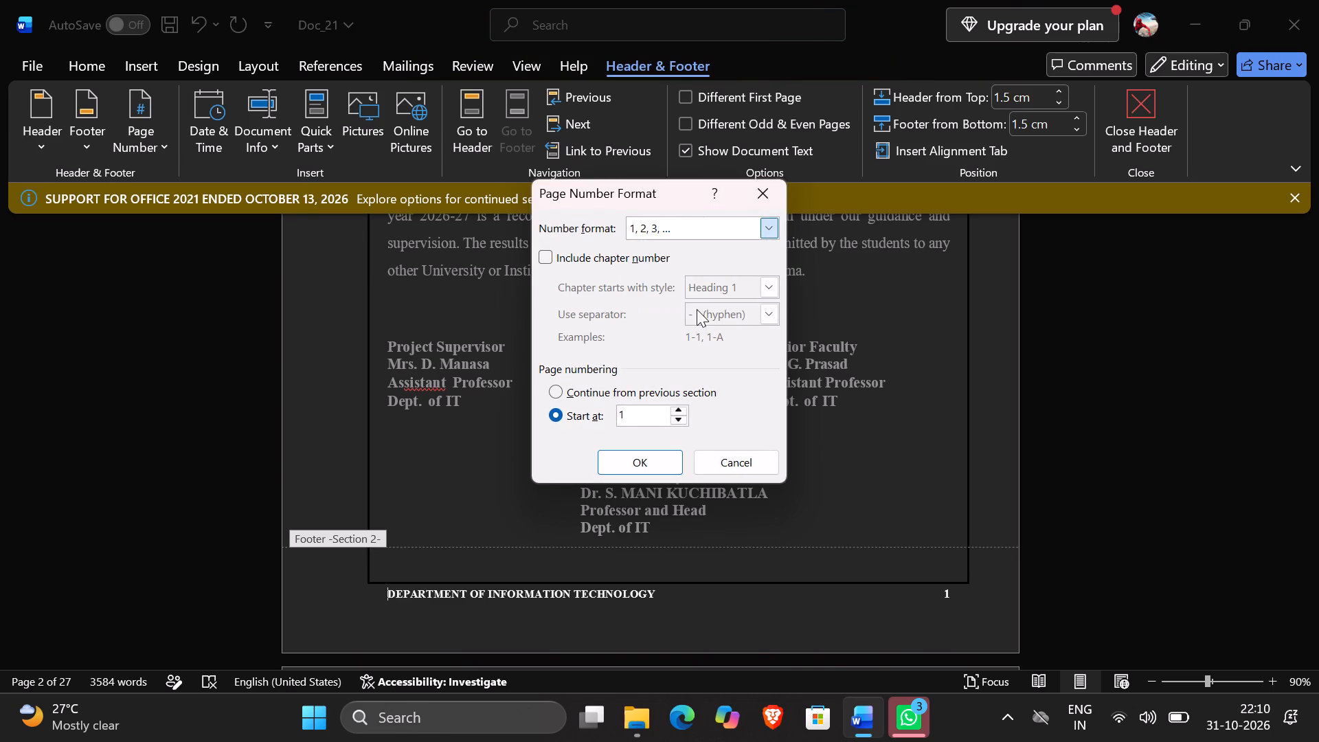
{"action": "left_click", "coordinate": [651, 461]}
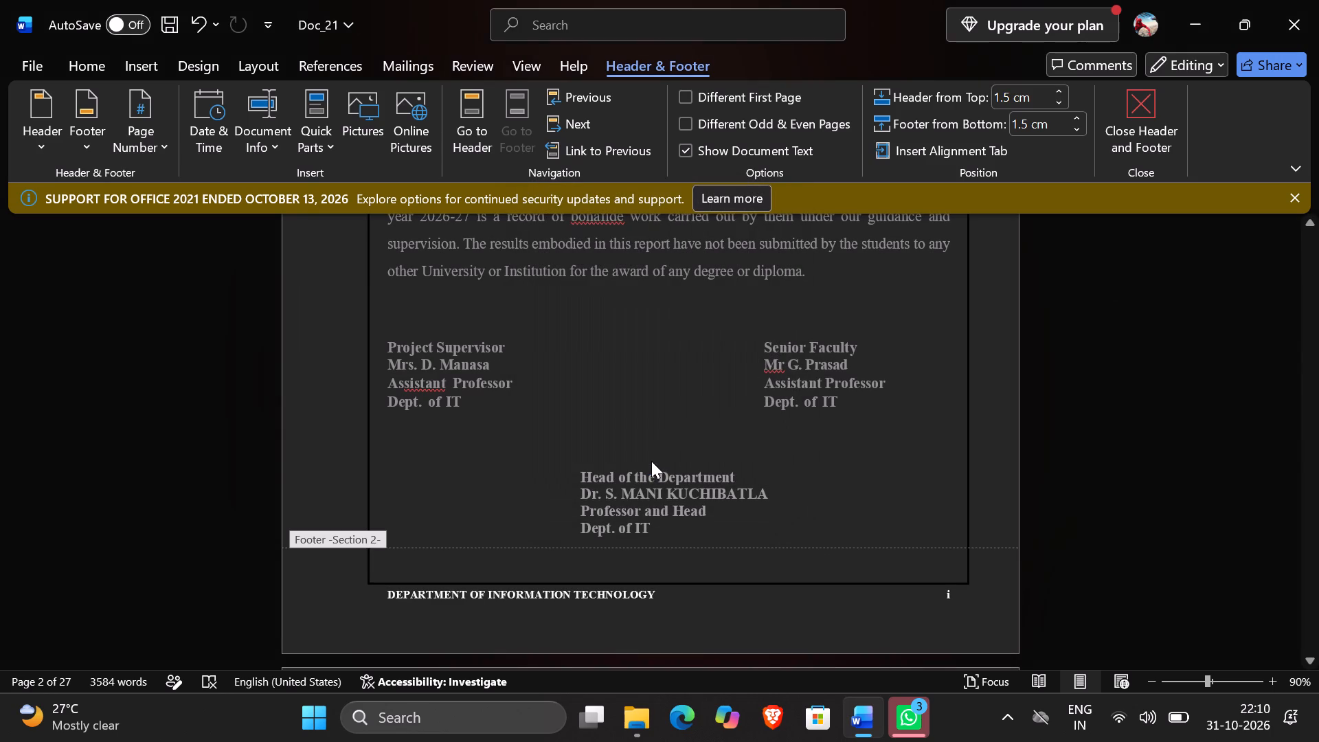
Check the footer page numbers from the certificate page through the front matter to the start of the Introduction.
{"action": "scroll", "coordinate": [852, 553], "scroll_direction": "down", "scroll_amount": 10}
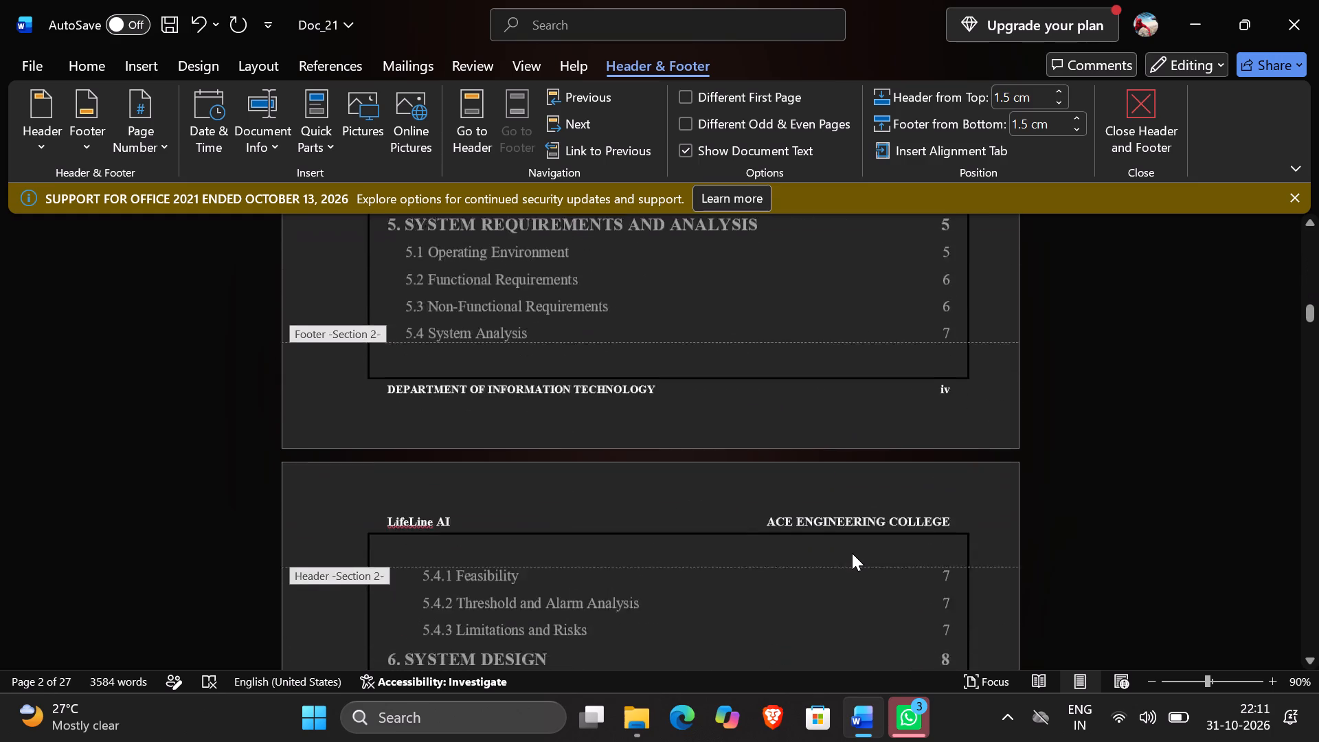
{"action": "scroll", "coordinate": [852, 553], "scroll_direction": "down", "scroll_amount": 2}
{"action": "scroll", "coordinate": [852, 553], "scroll_direction": "up", "scroll_amount": 1}
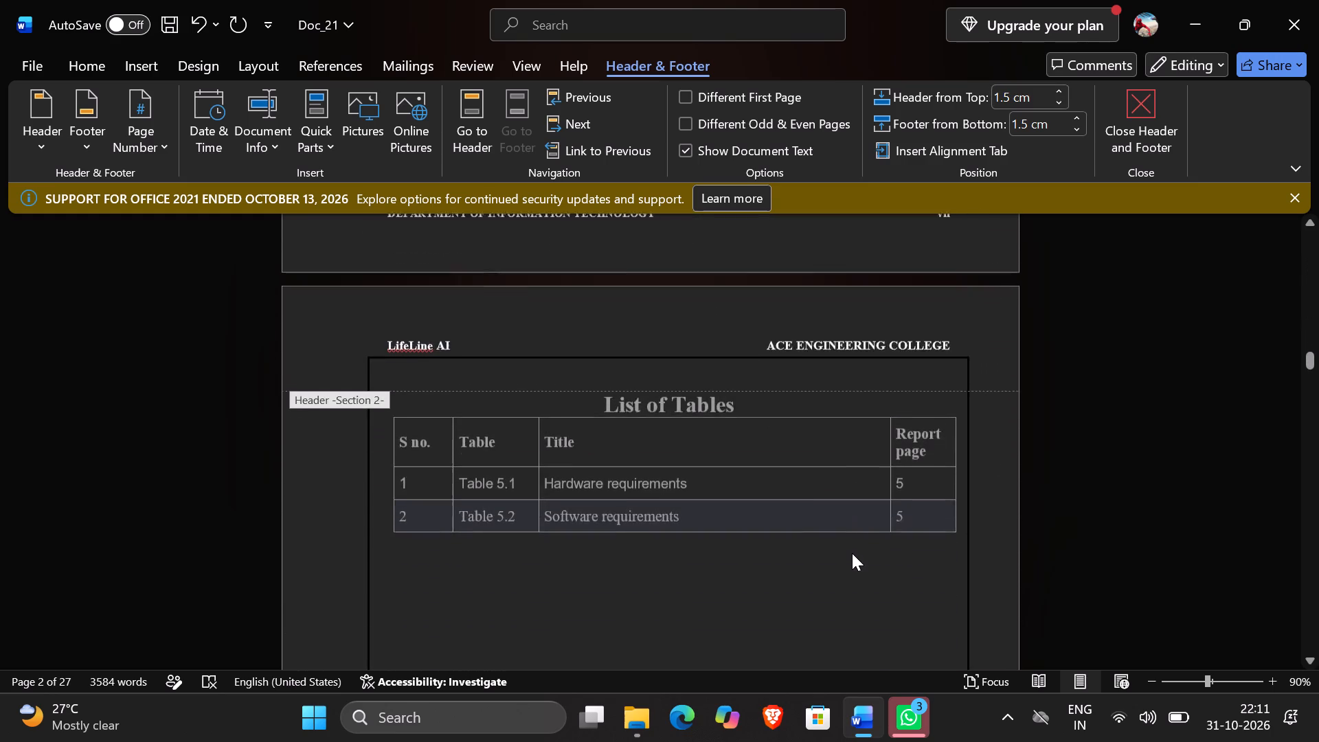
{"action": "scroll", "coordinate": [852, 553], "scroll_direction": "up", "scroll_amount": 1}
{"action": "scroll", "coordinate": [852, 553], "scroll_direction": "down", "scroll_amount": 13}
{"action": "scroll", "coordinate": [852, 553], "scroll_direction": "up", "scroll_amount": 1}
{"action": "scroll", "coordinate": [852, 553], "scroll_direction": "down", "scroll_amount": 1}
{"action": "scroll", "coordinate": [852, 553], "scroll_direction": "up", "scroll_amount": 1}
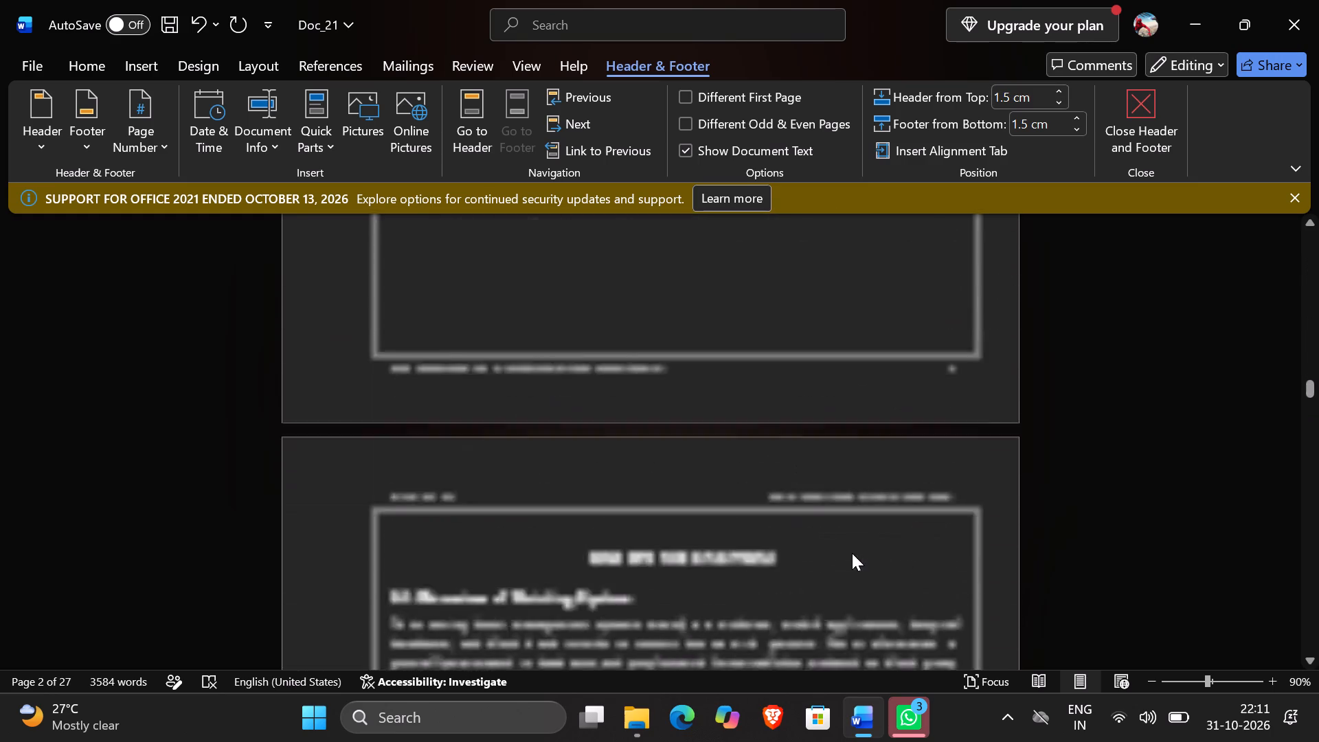
{"action": "scroll", "coordinate": [852, 553], "scroll_direction": "up", "scroll_amount": 1}
{"action": "scroll", "coordinate": [852, 553], "scroll_direction": "right", "scroll_amount": 1}
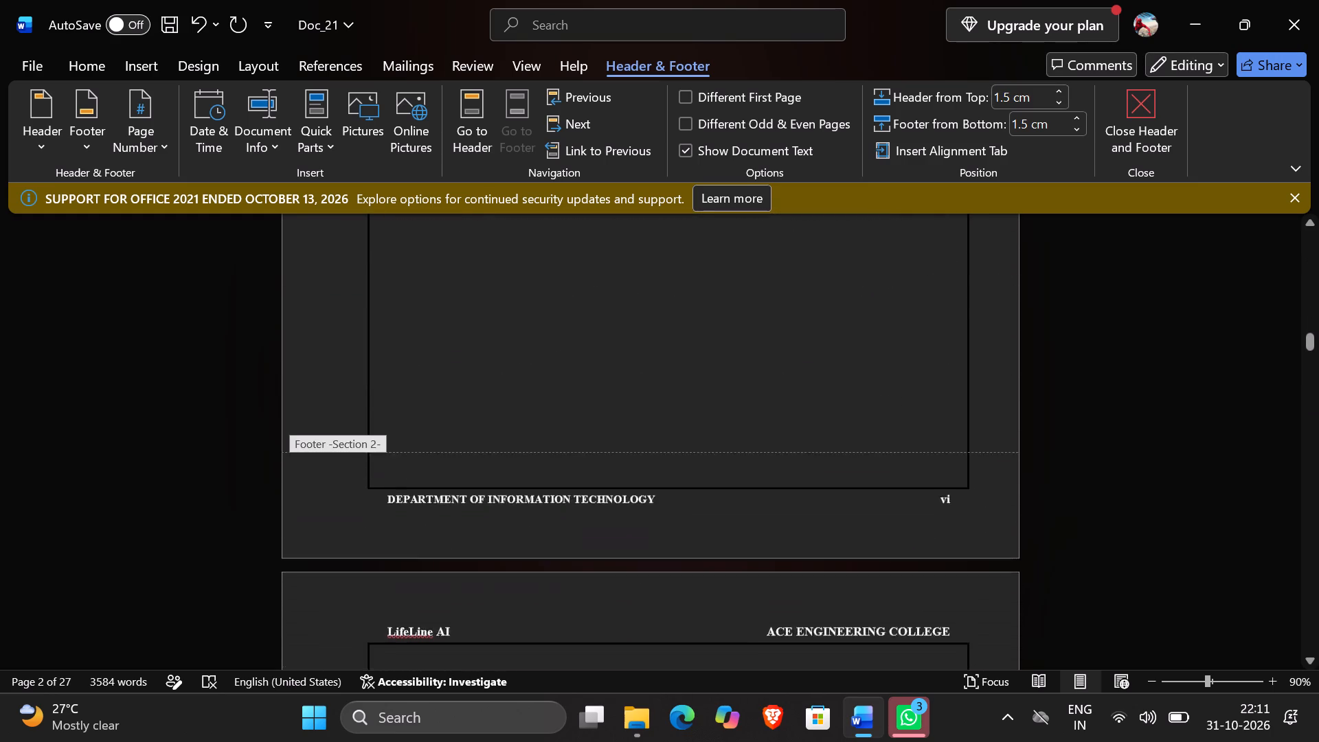
{"action": "scroll", "coordinate": [852, 553], "scroll_direction": "right", "scroll_amount": 1}
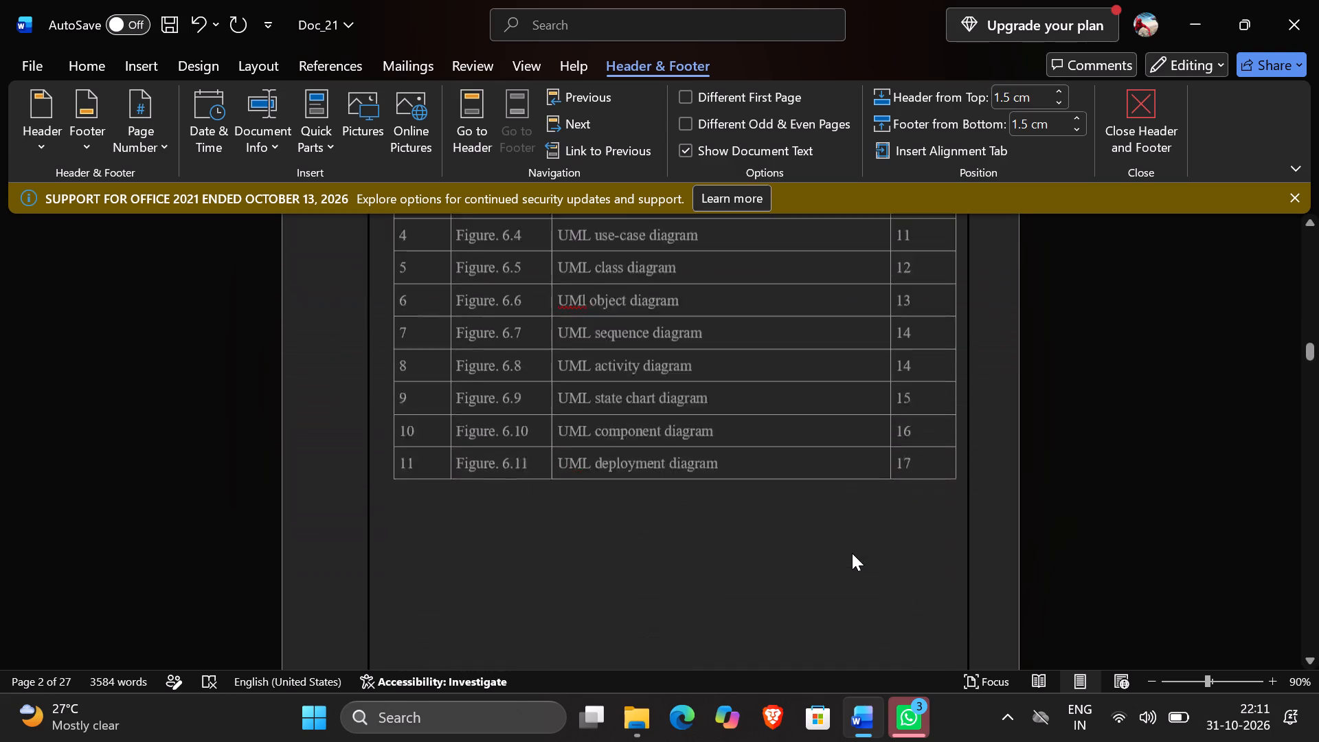
{"action": "scroll", "coordinate": [852, 553], "scroll_direction": "down", "scroll_amount": 2}
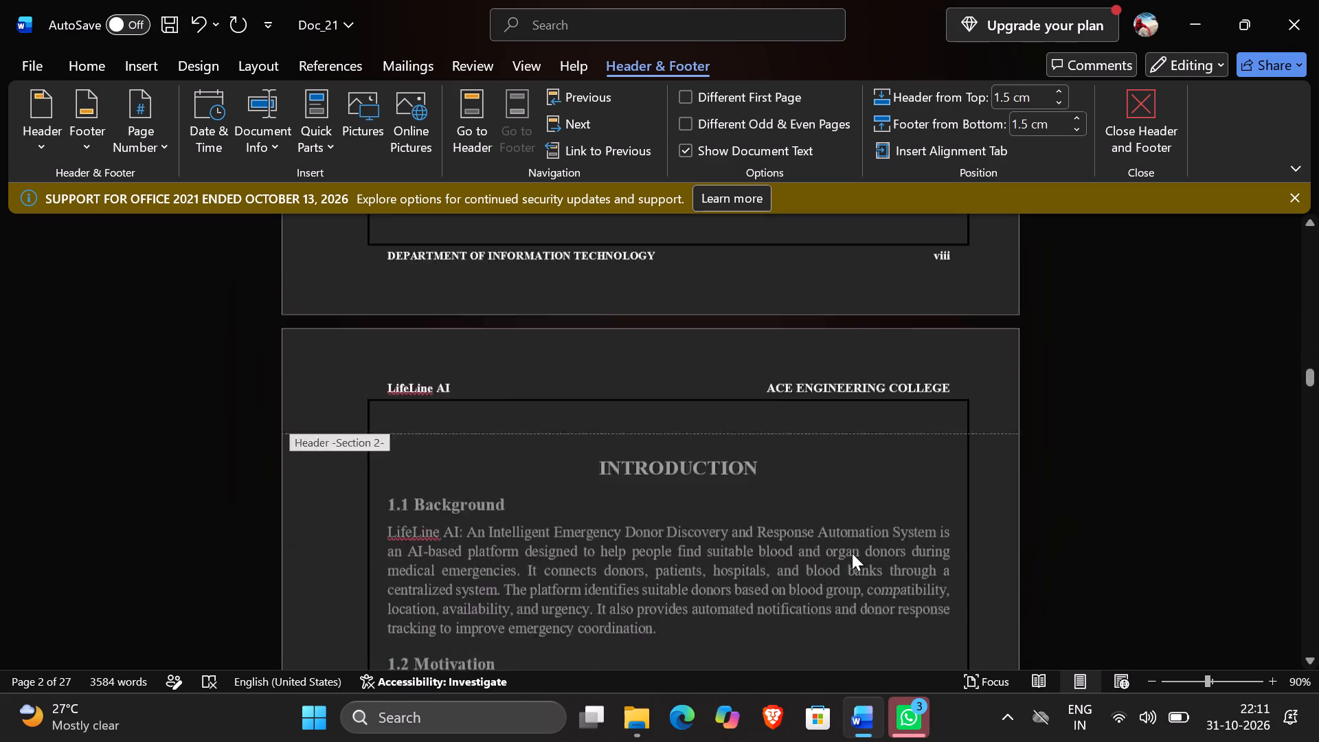
{"action": "scroll", "coordinate": [852, 553], "scroll_direction": "up", "scroll_amount": 2}
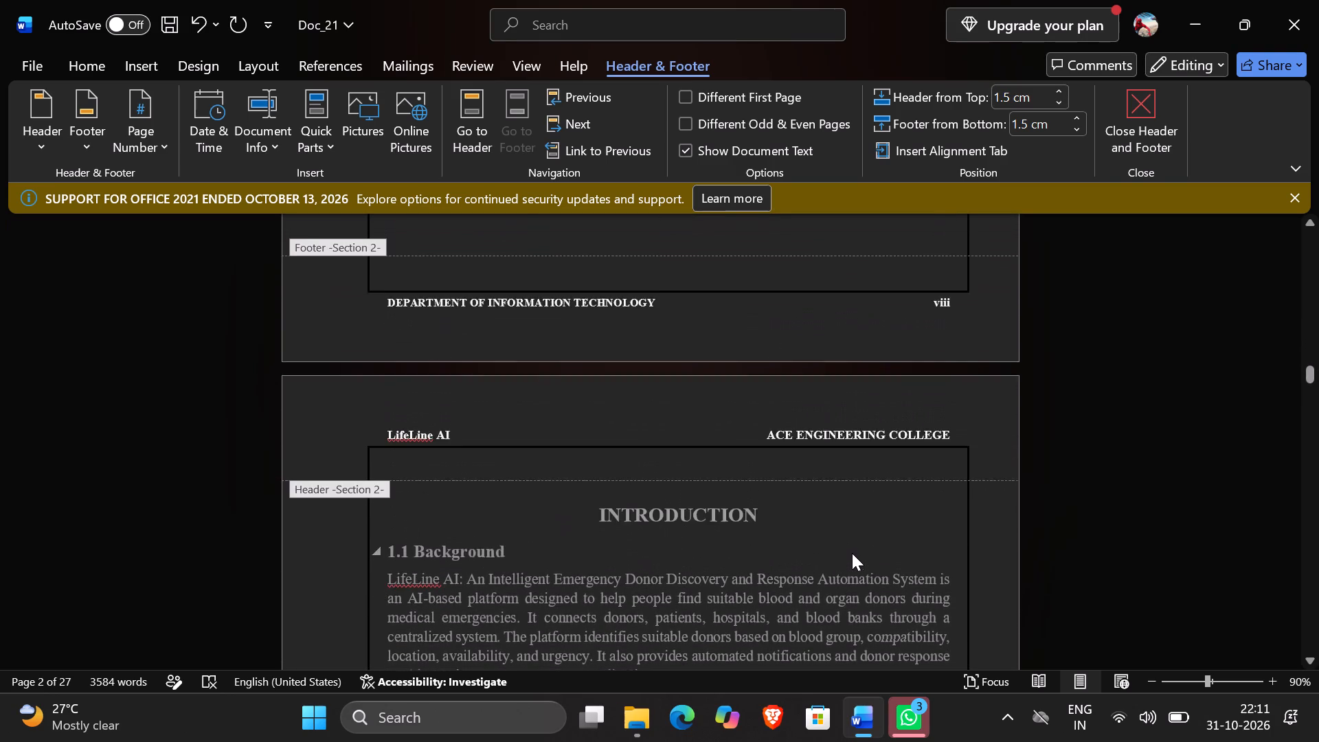
{"action": "scroll", "coordinate": [852, 553], "scroll_direction": "up", "scroll_amount": 1}
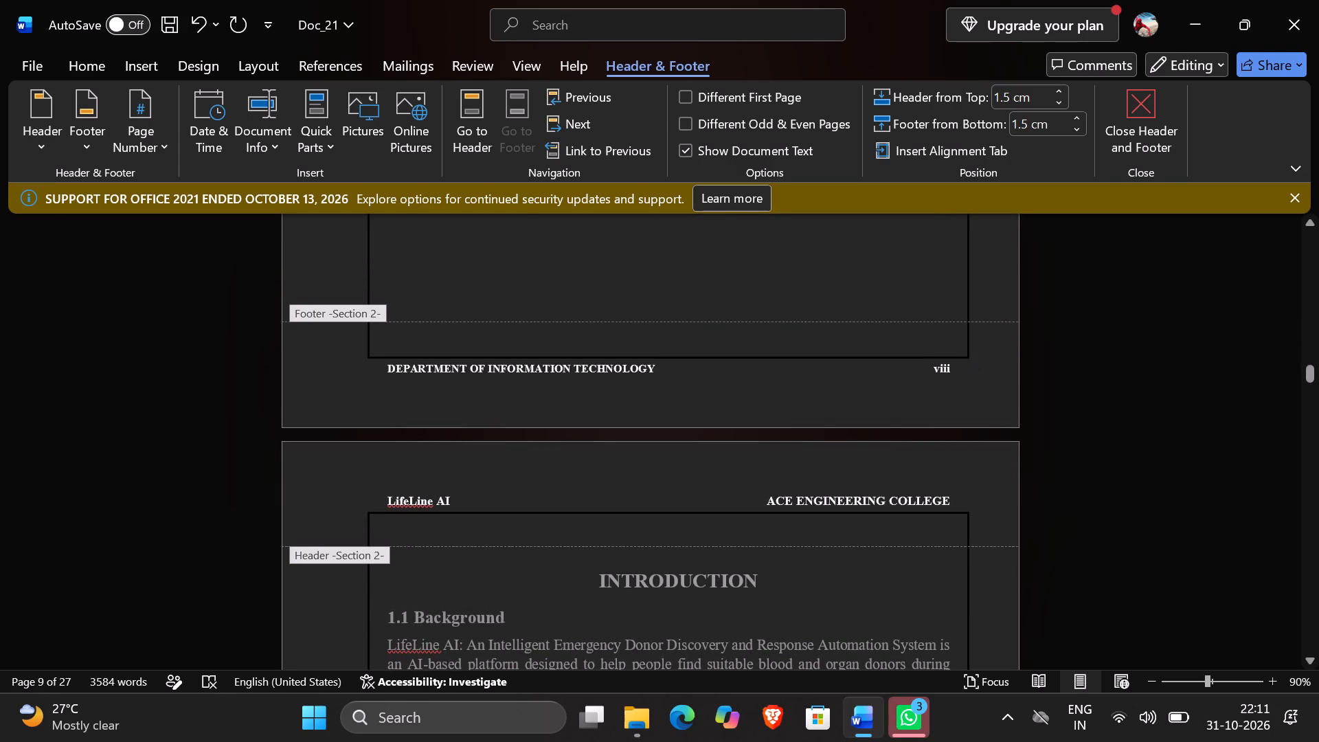
Leave the footer and insert five style separators in the body from the end of the List of Tables page, before the Introduction.
{"action": "left_click", "coordinate": [955, 369]}
{"action": "double_click", "coordinate": [836, 281]}
{"action": "scroll", "coordinate": [836, 281], "scroll_direction": "right", "scroll_amount": 1}
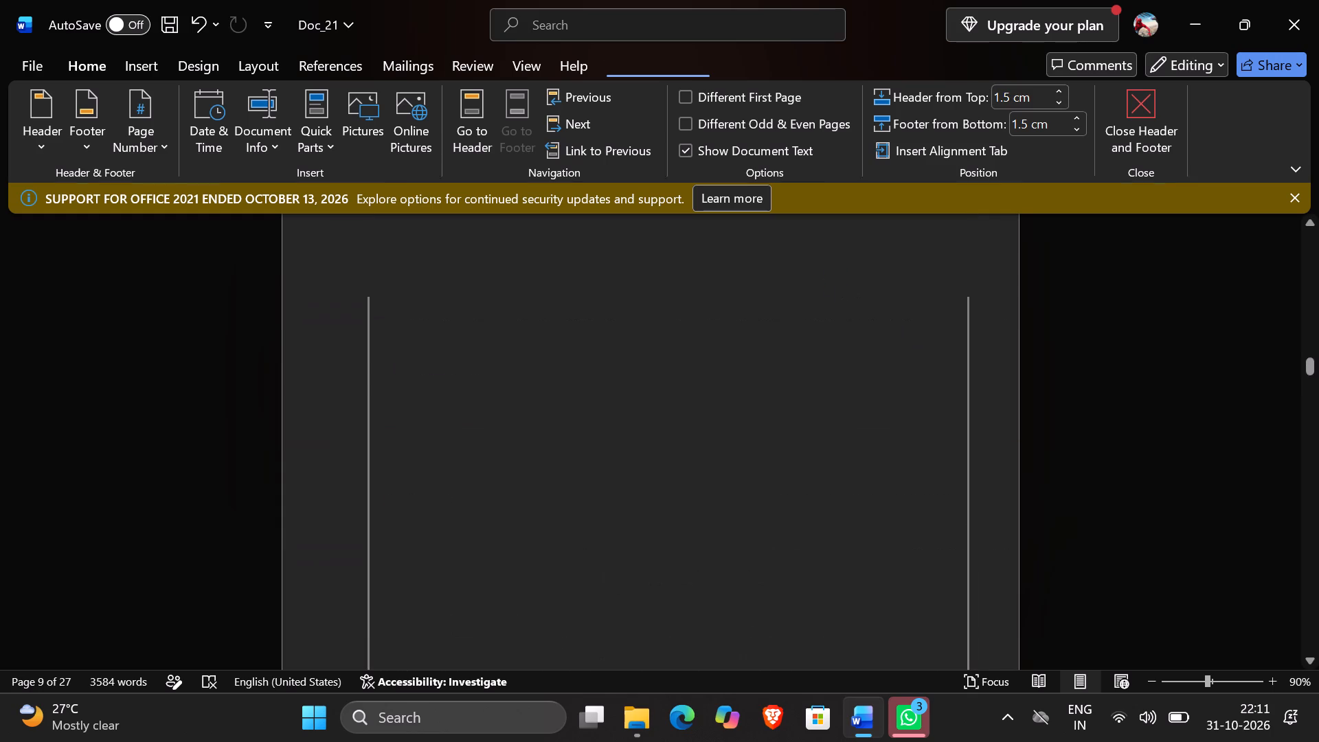
{"action": "scroll", "coordinate": [836, 281], "scroll_direction": "right", "scroll_amount": 1}
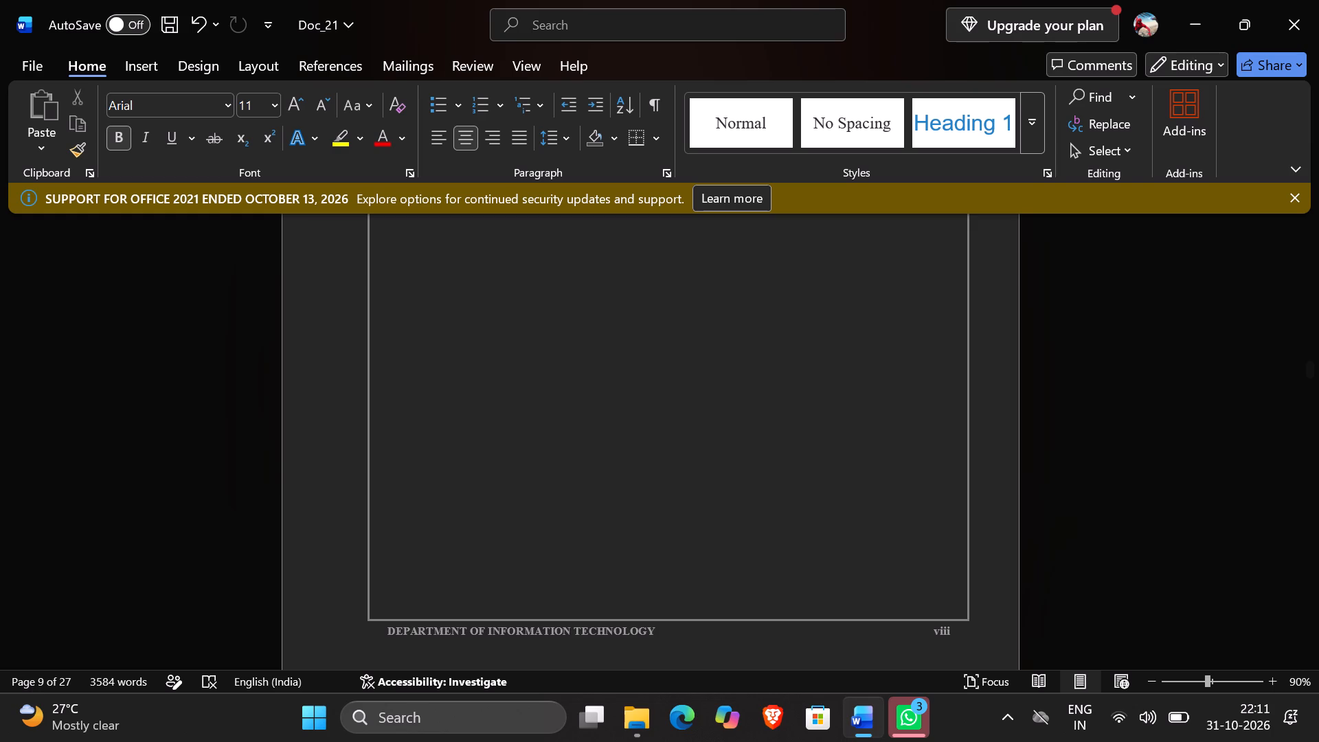
{"action": "key", "text": "ctrl+alt+Return"}
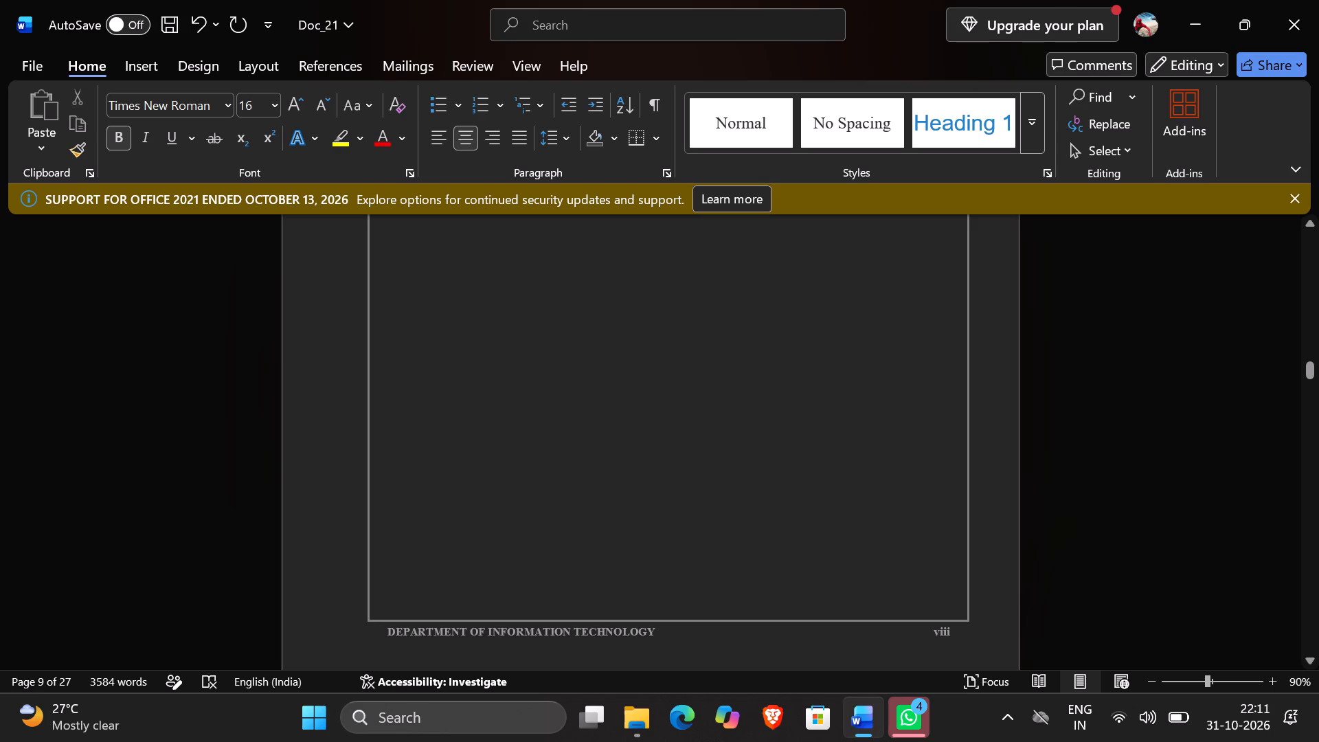
{"action": "key", "text": "ctrl+alt+Return"}
{"action": "key", "text": "ctrl+alt+Return"}
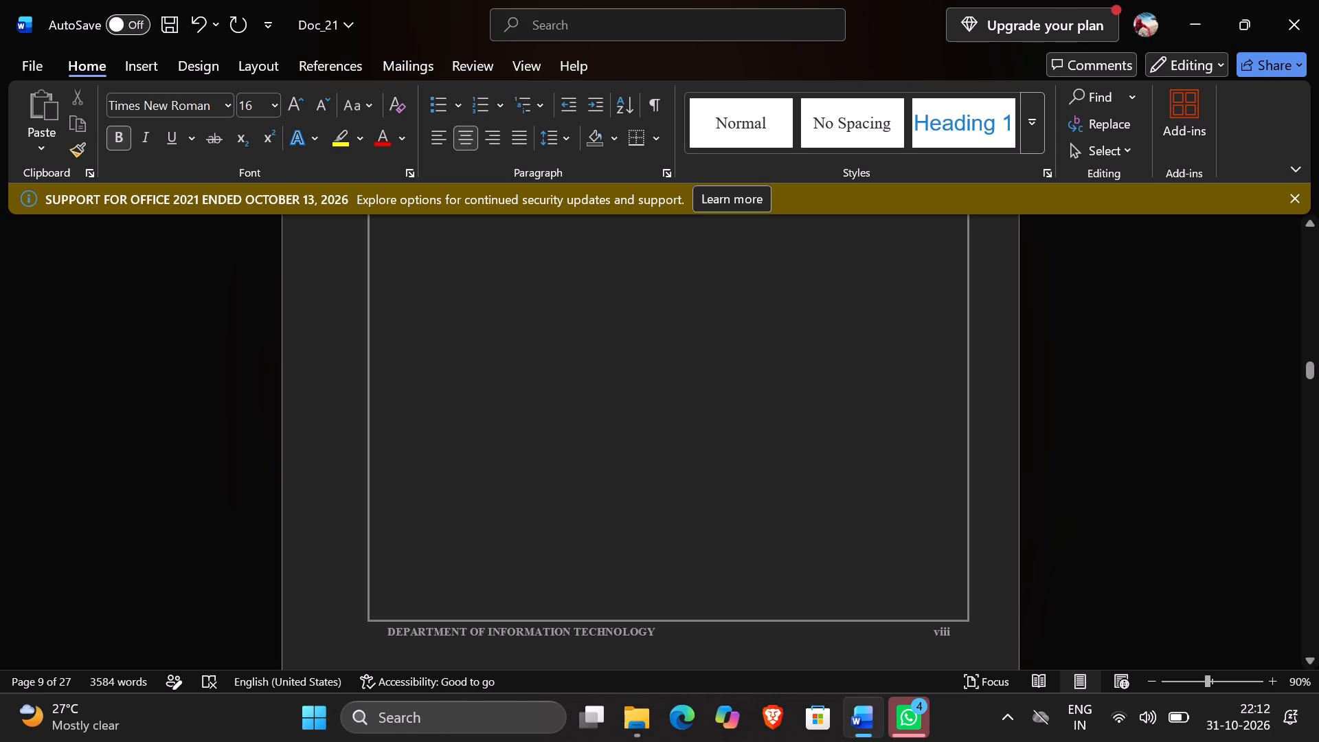
{"action": "key", "text": "ctrl+alt+Return"}
{"action": "key", "text": "ctrl+alt+Return"}
{"action": "scroll", "coordinate": [838, 354], "scroll_direction": "down", "scroll_amount": 2}
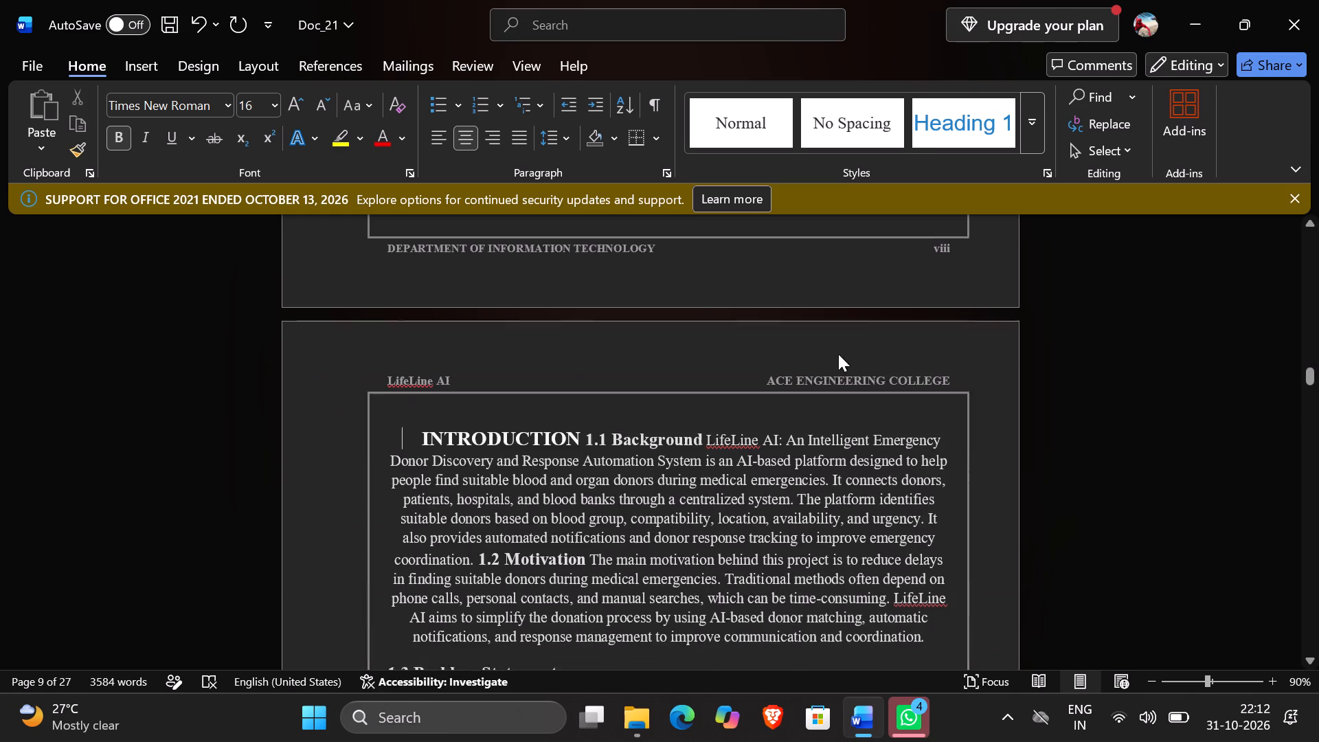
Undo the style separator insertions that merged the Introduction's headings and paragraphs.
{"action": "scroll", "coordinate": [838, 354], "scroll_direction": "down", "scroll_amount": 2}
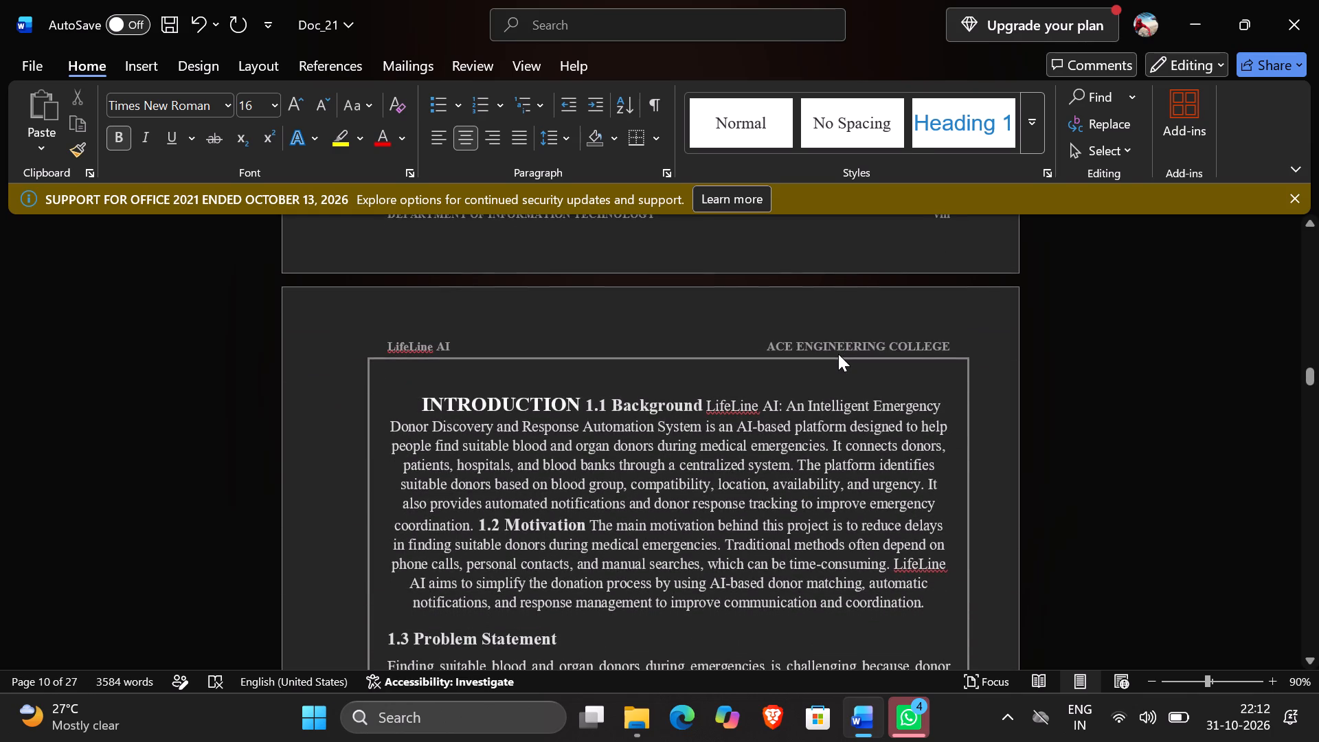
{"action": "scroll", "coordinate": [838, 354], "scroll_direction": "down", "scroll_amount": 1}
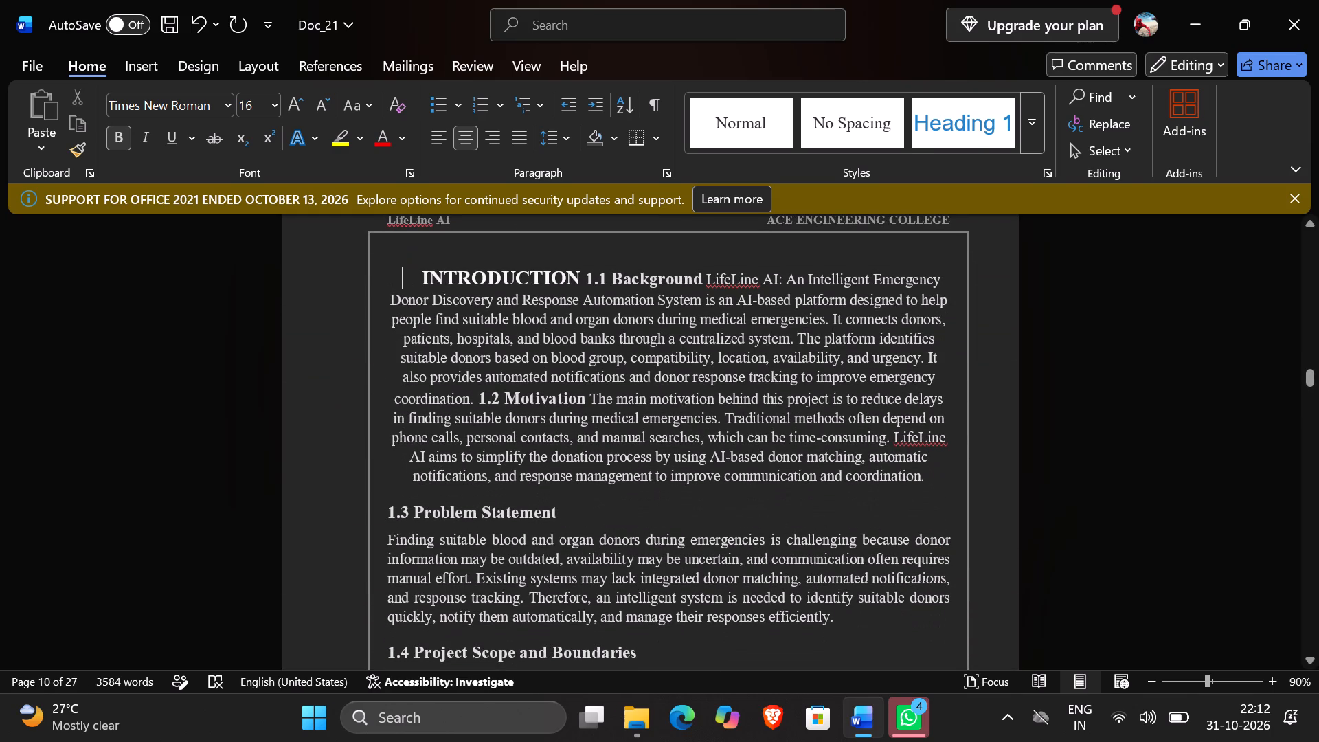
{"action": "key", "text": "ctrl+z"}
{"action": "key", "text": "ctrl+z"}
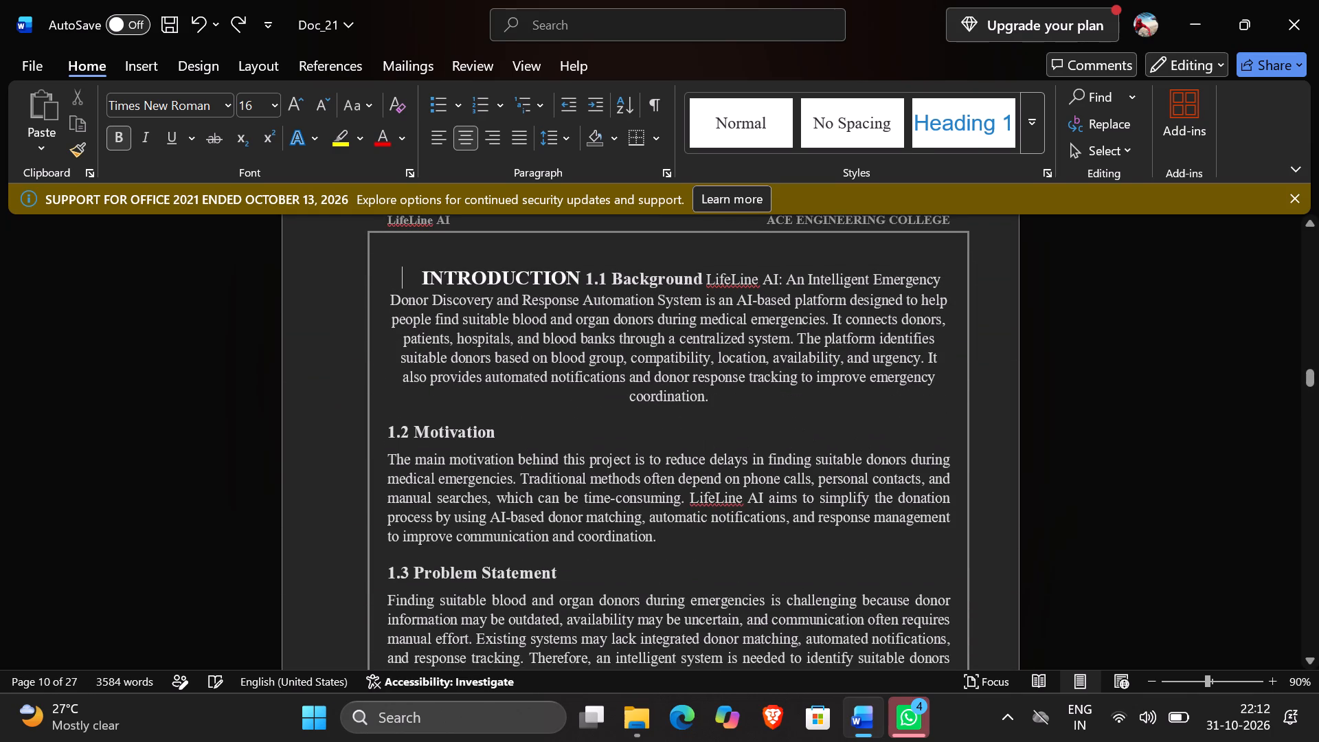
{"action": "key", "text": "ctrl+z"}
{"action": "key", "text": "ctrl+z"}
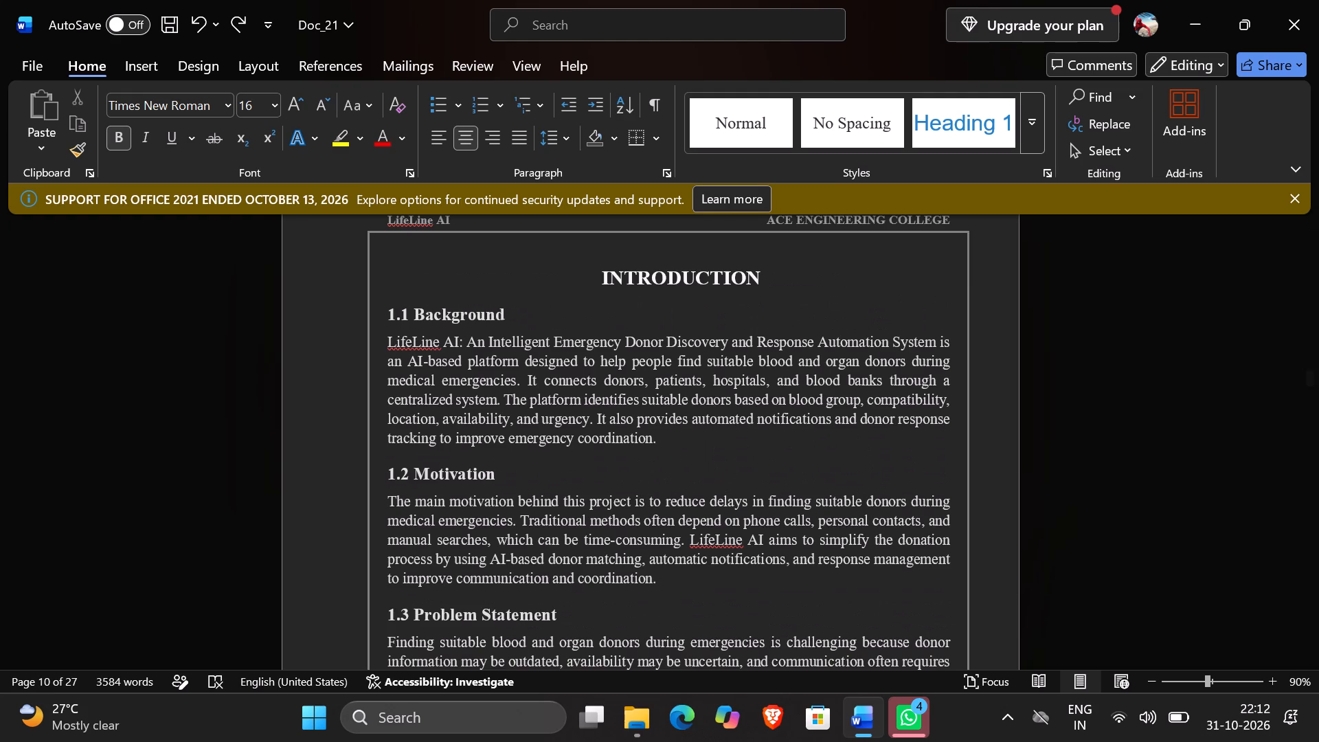
Examine the Introduction page's restored layout and the footer of the page before it.
{"action": "scroll", "coordinate": [969, 400], "scroll_direction": "down", "scroll_amount": 3}
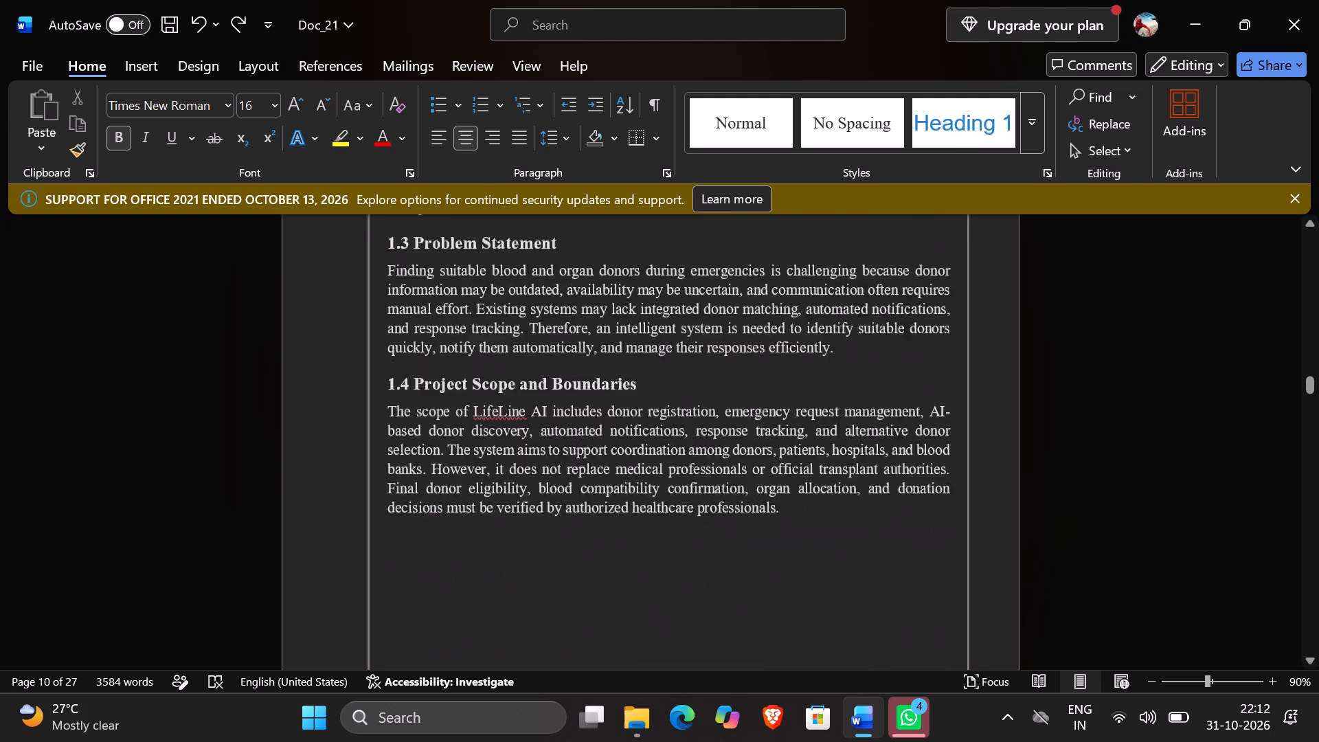
{"action": "scroll", "coordinate": [969, 400], "scroll_direction": "up", "scroll_amount": 1}
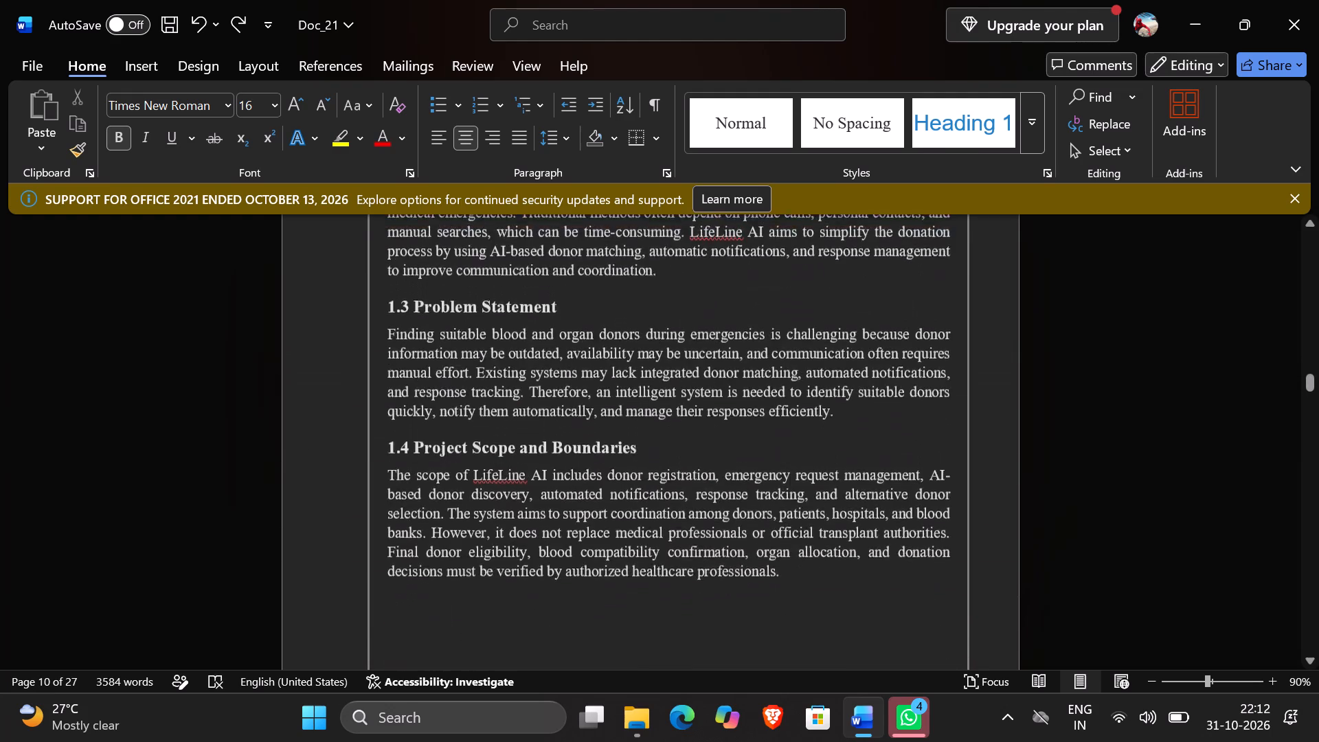
{"action": "scroll", "coordinate": [969, 400], "scroll_direction": "up", "scroll_amount": 2}
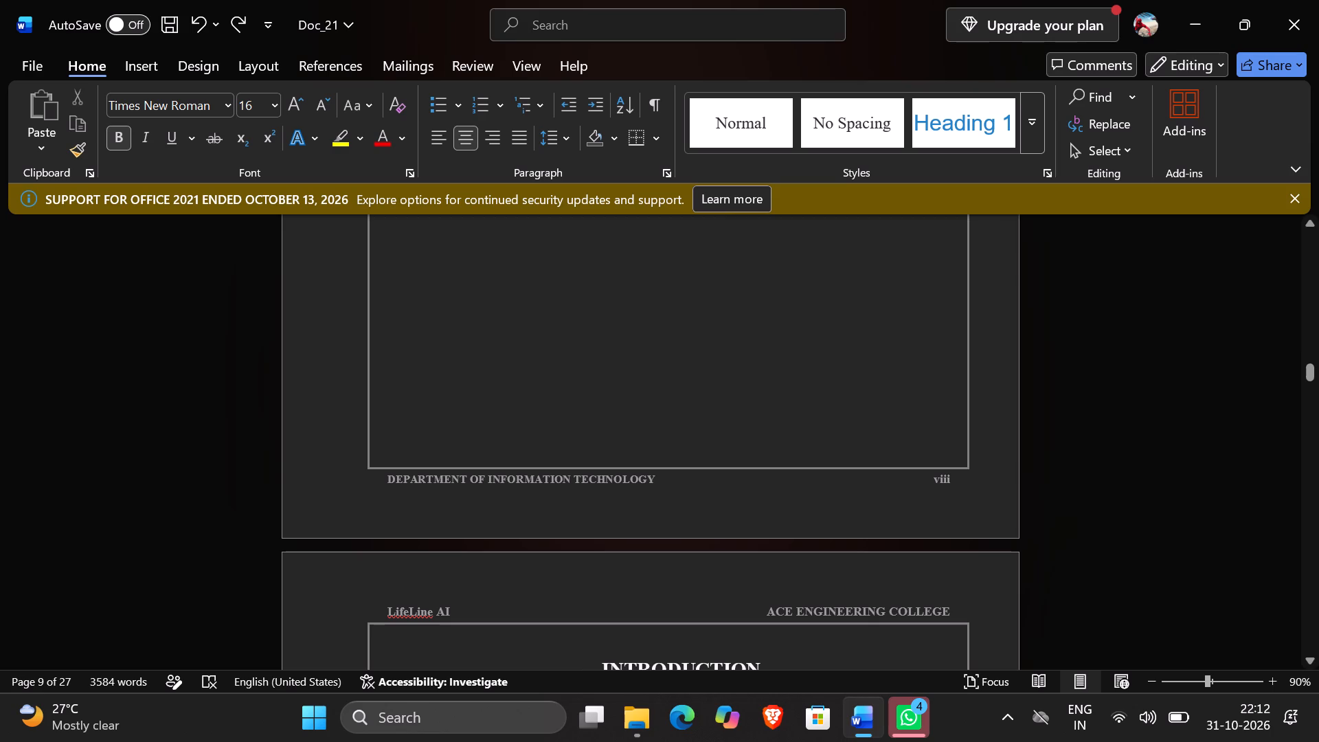
{"action": "scroll", "coordinate": [897, 431], "scroll_direction": "down", "scroll_amount": 3}
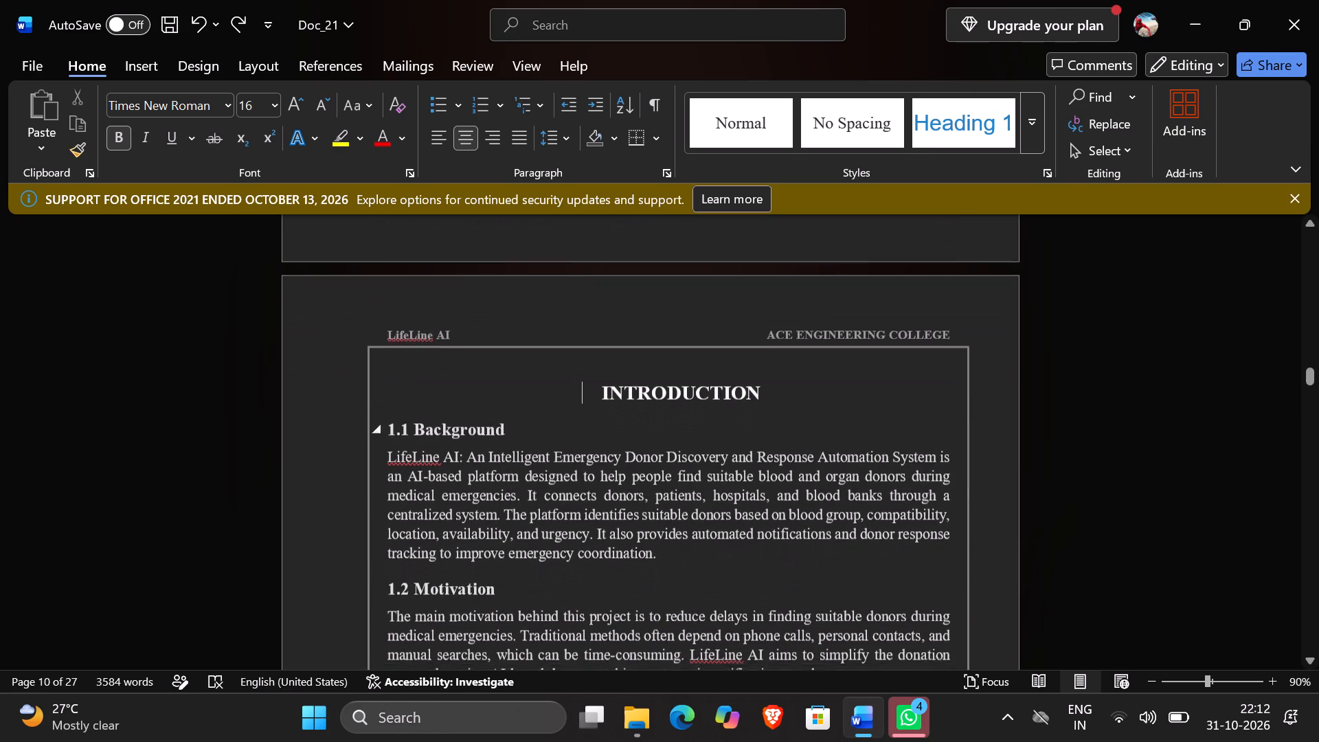
{"action": "scroll", "coordinate": [897, 431], "scroll_direction": "down", "scroll_amount": 1}
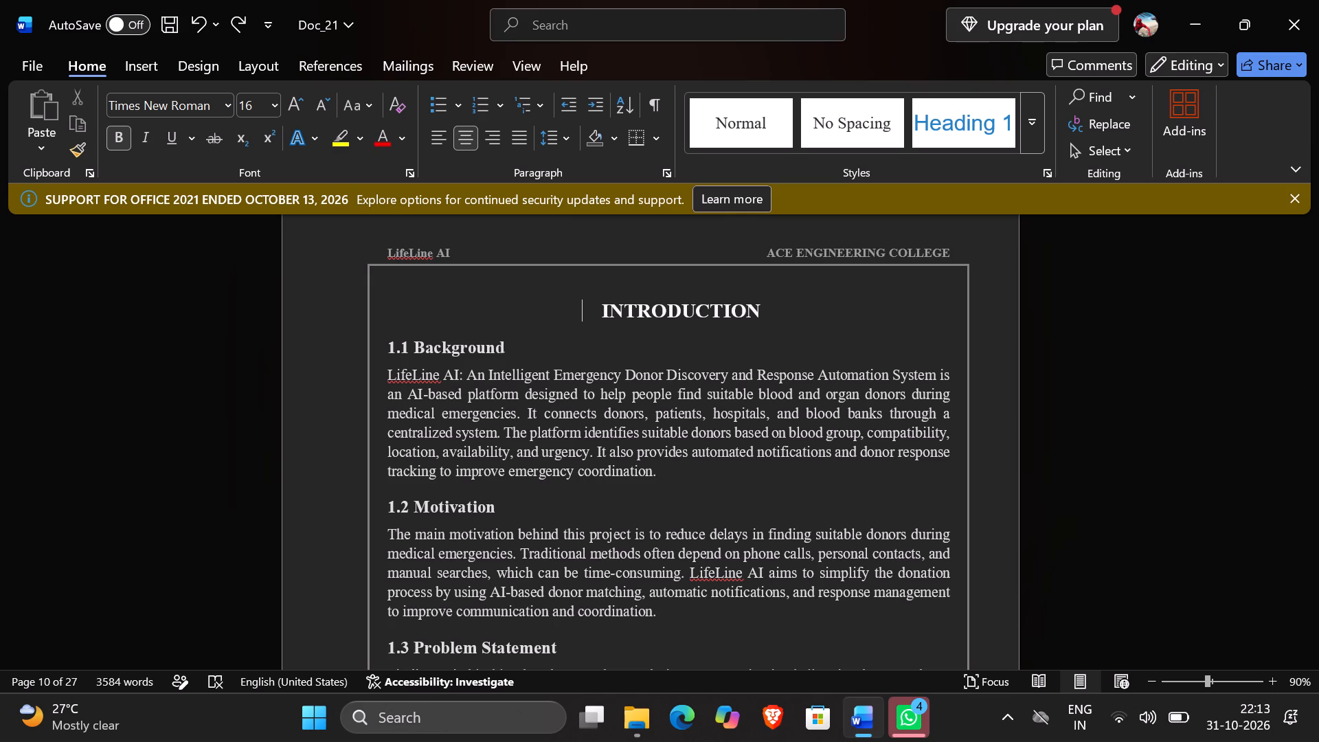
{"action": "scroll", "coordinate": [839, 523], "scroll_direction": "down", "scroll_amount": 1}
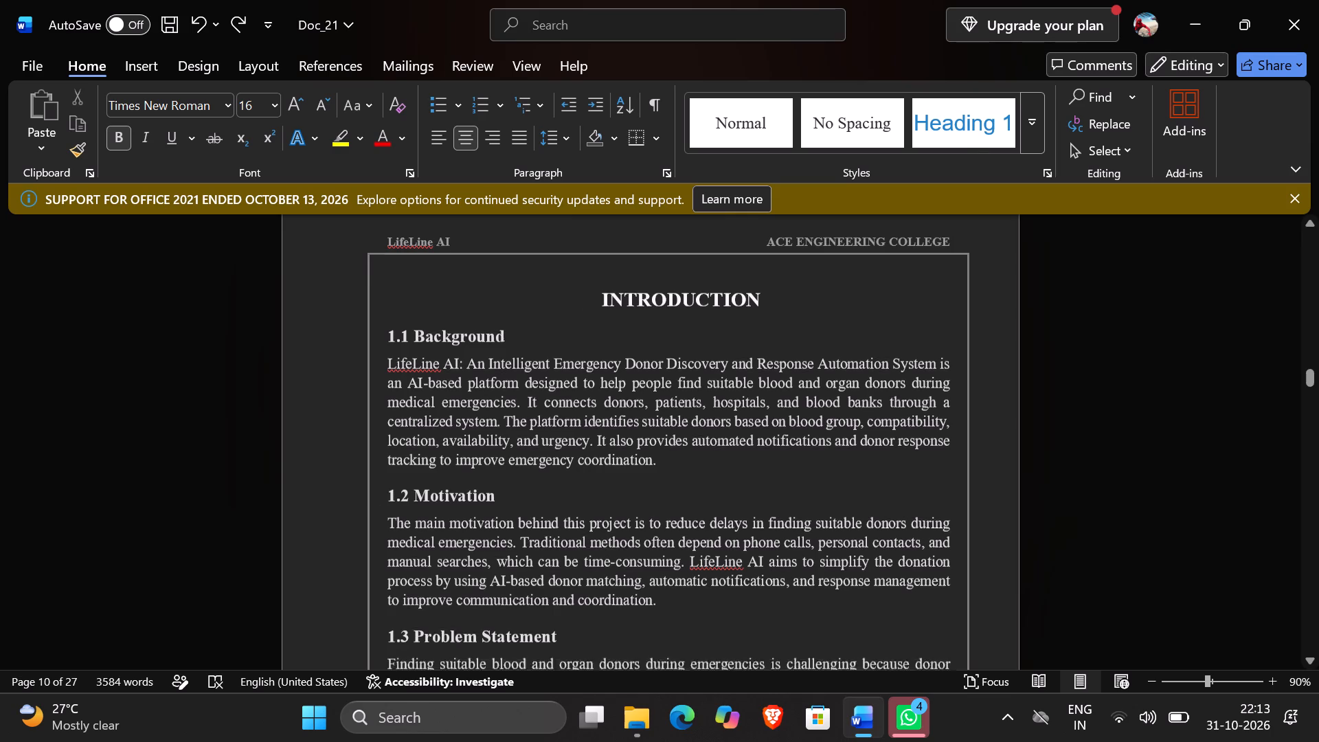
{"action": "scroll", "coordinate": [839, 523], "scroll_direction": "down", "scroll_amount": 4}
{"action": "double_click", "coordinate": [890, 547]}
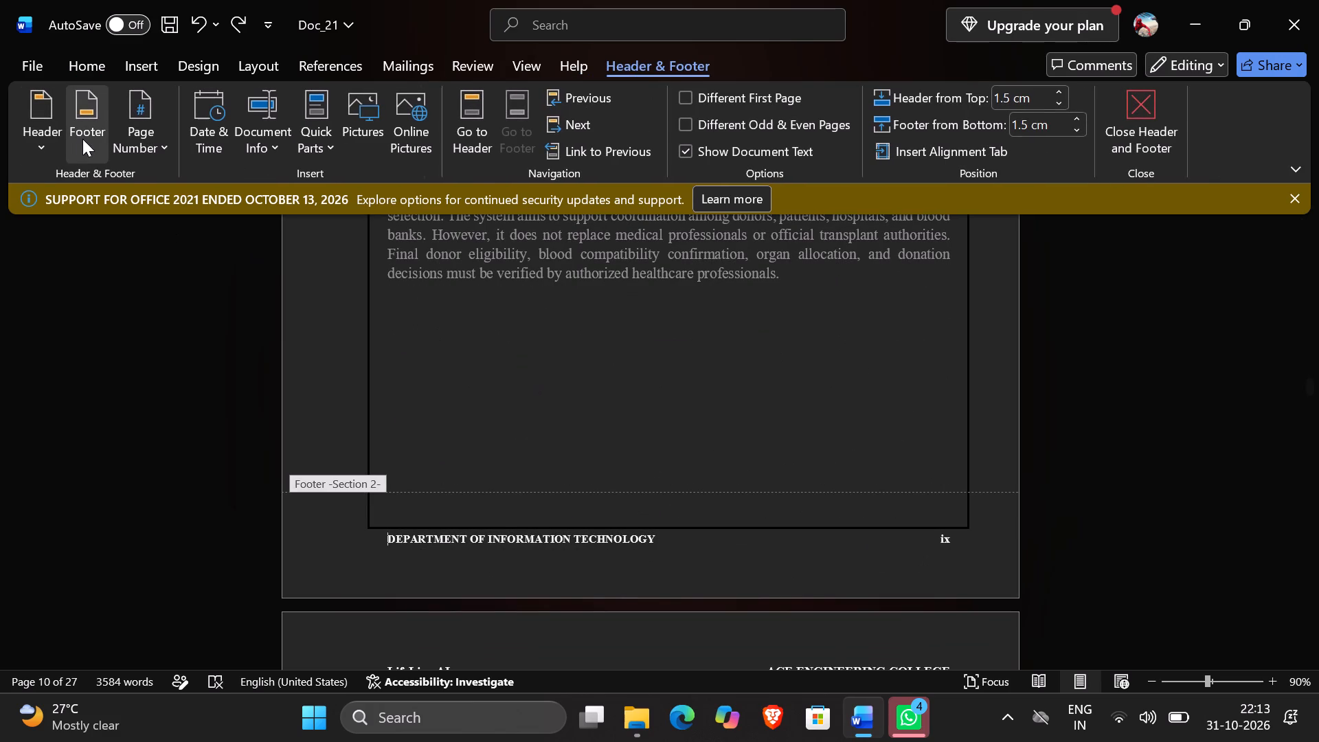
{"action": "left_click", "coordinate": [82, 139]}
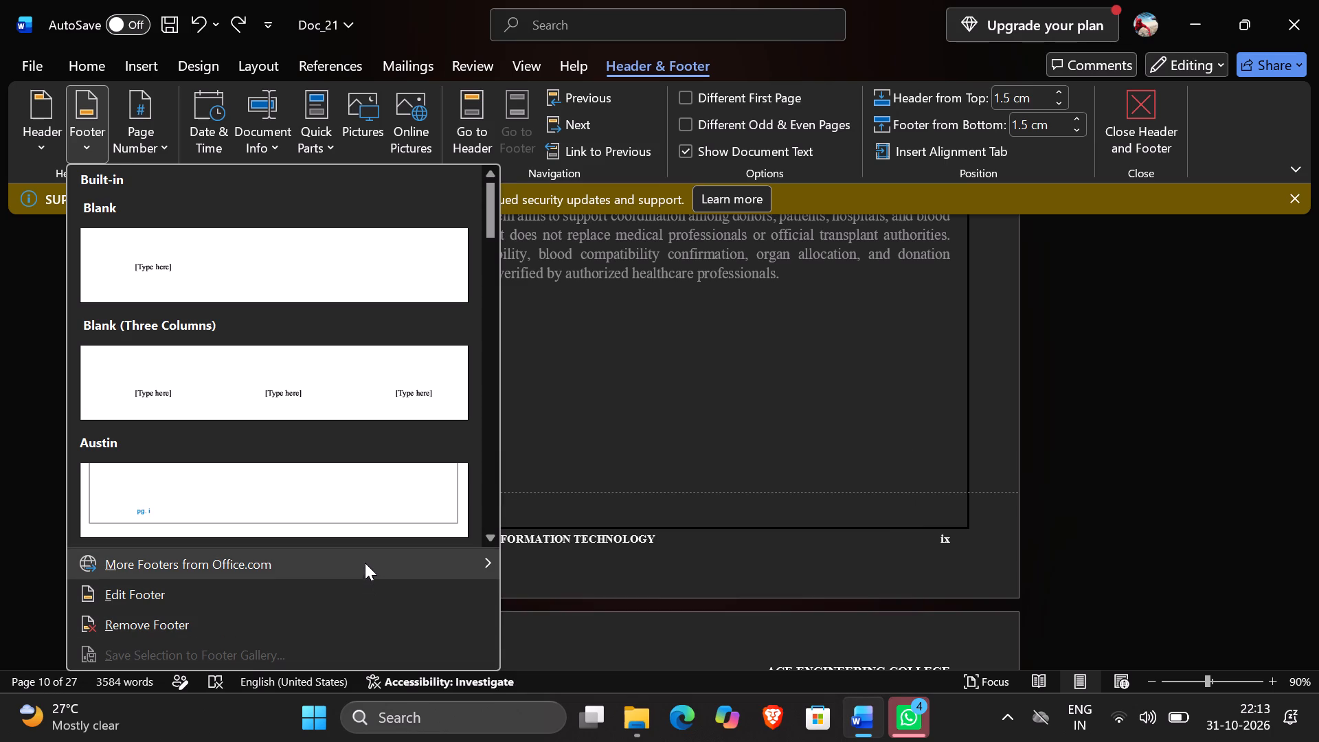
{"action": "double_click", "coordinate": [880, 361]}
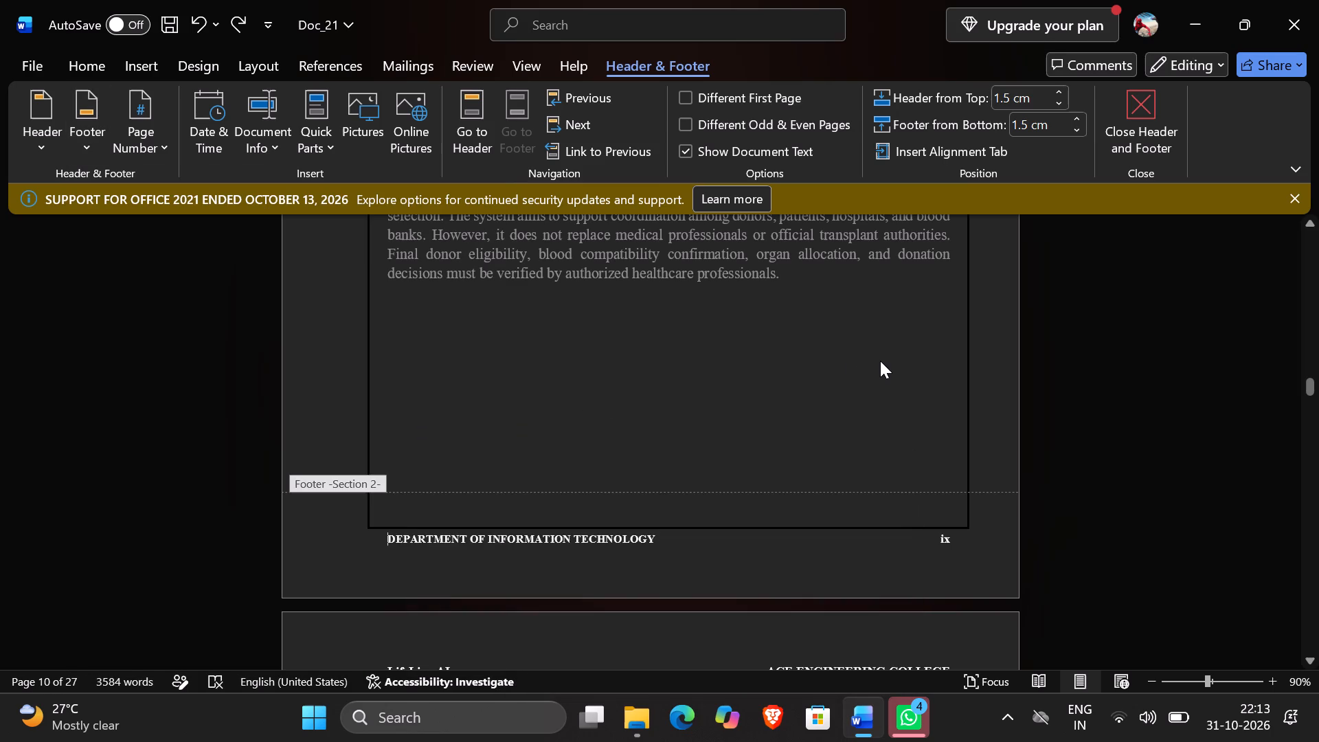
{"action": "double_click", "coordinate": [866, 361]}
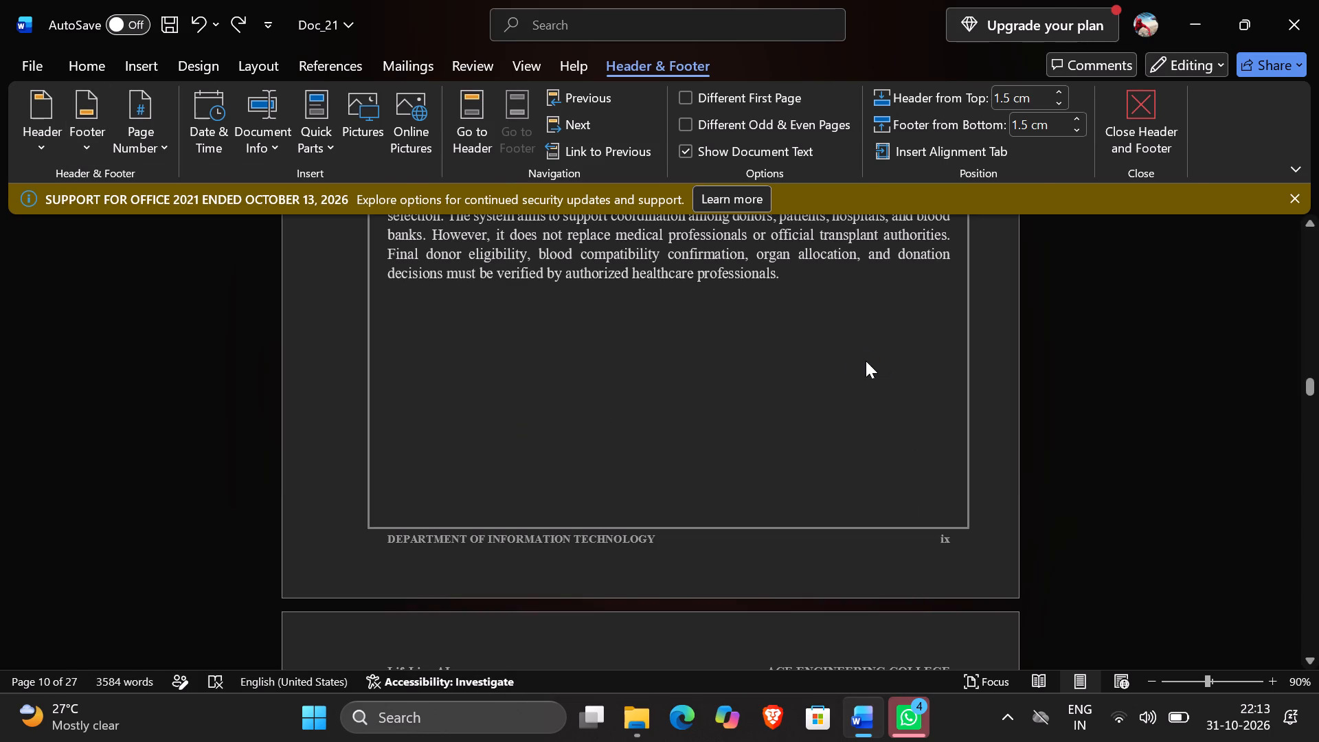
Open the Introduction page's footer for editing at its page number.
{"action": "double_click", "coordinate": [956, 540]}
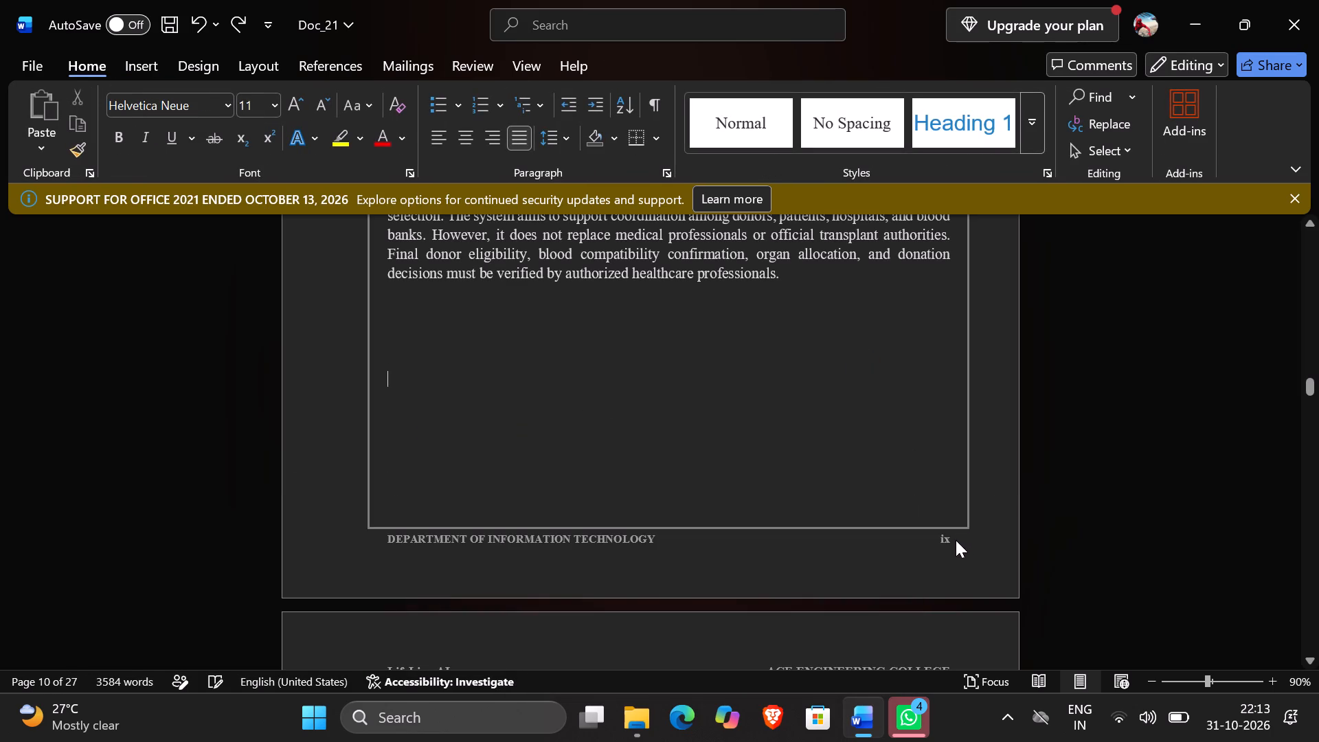
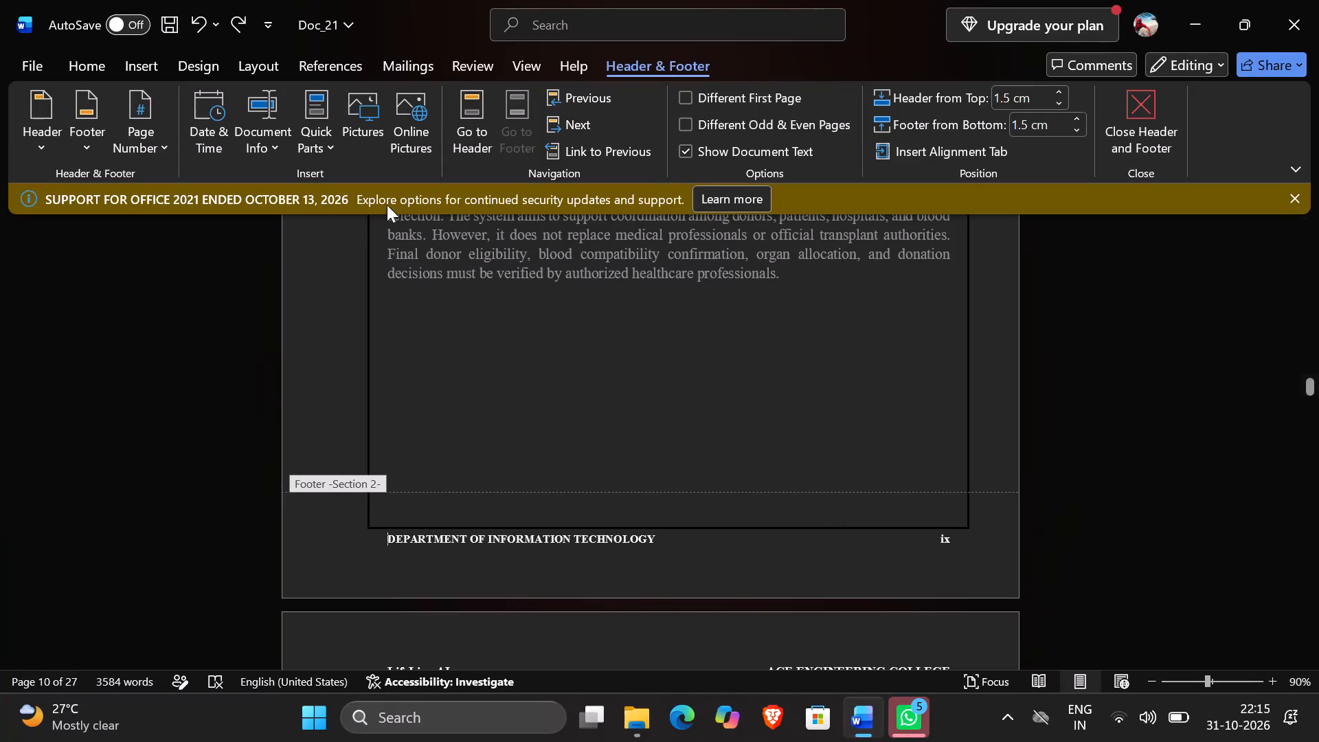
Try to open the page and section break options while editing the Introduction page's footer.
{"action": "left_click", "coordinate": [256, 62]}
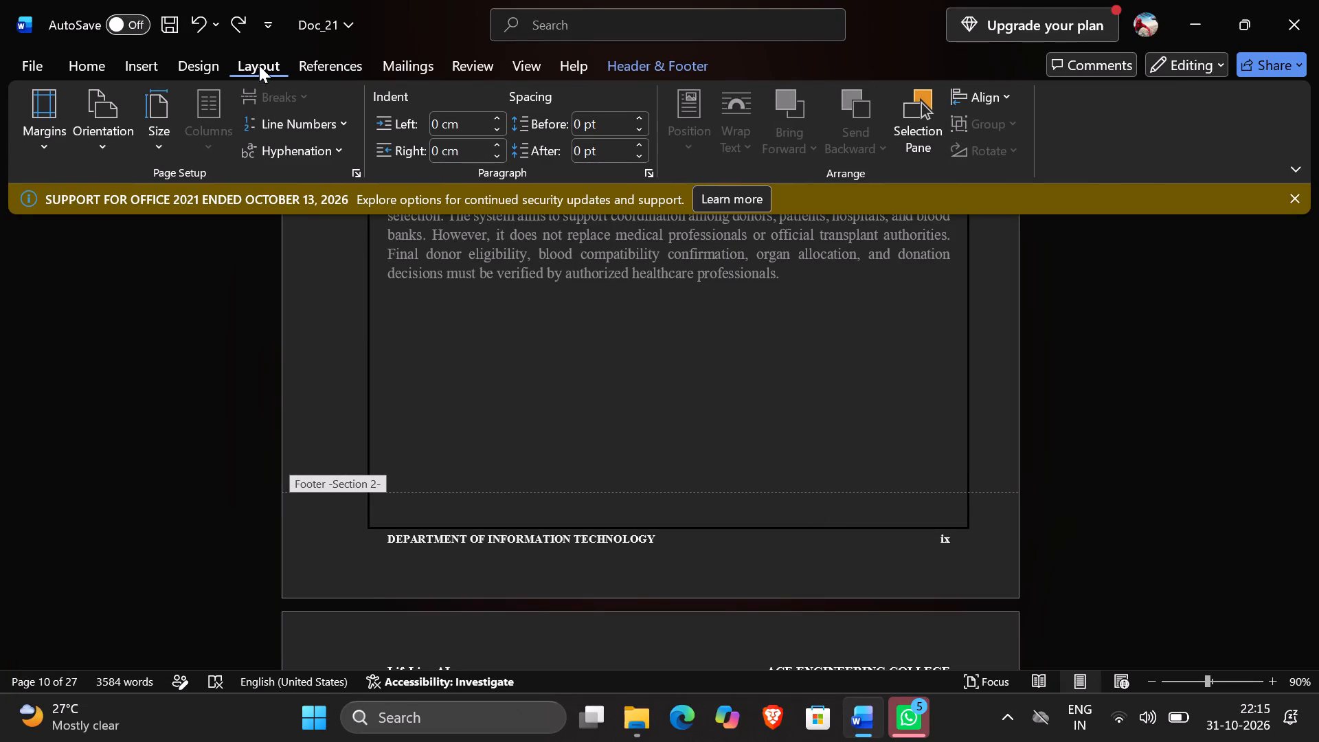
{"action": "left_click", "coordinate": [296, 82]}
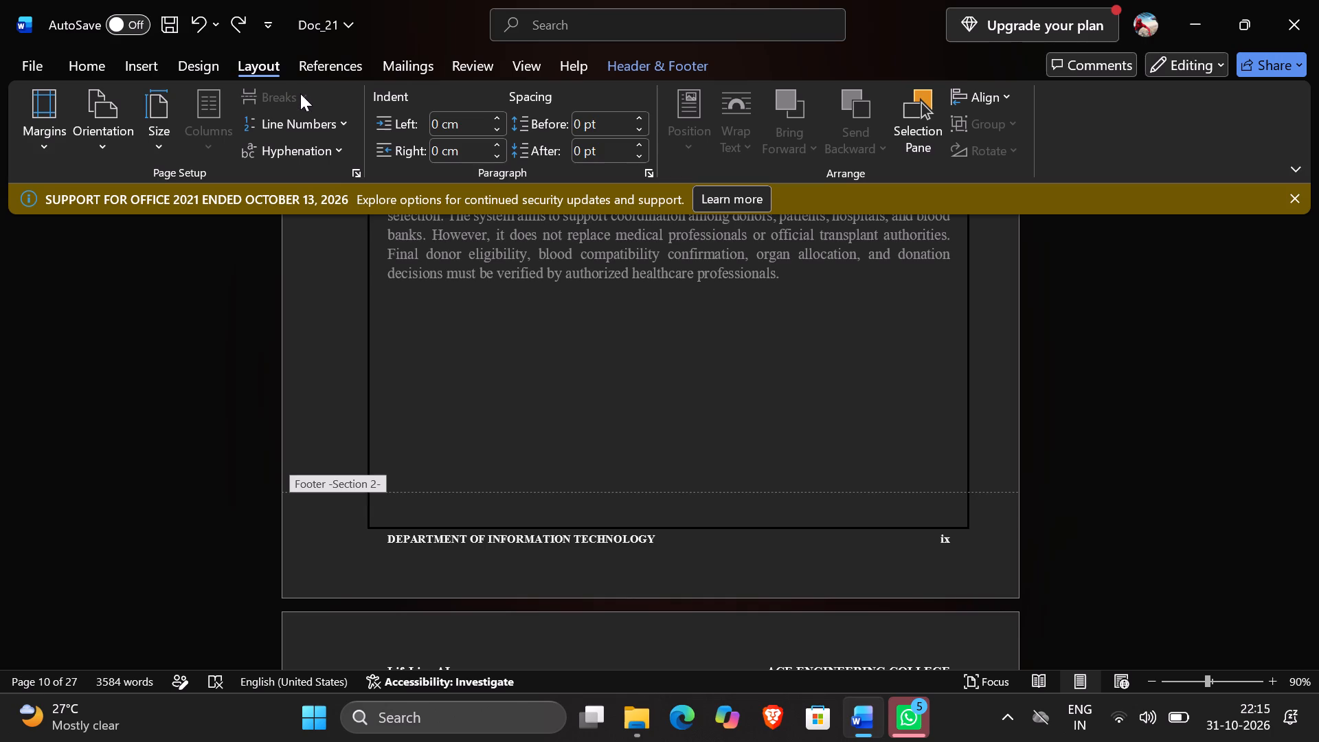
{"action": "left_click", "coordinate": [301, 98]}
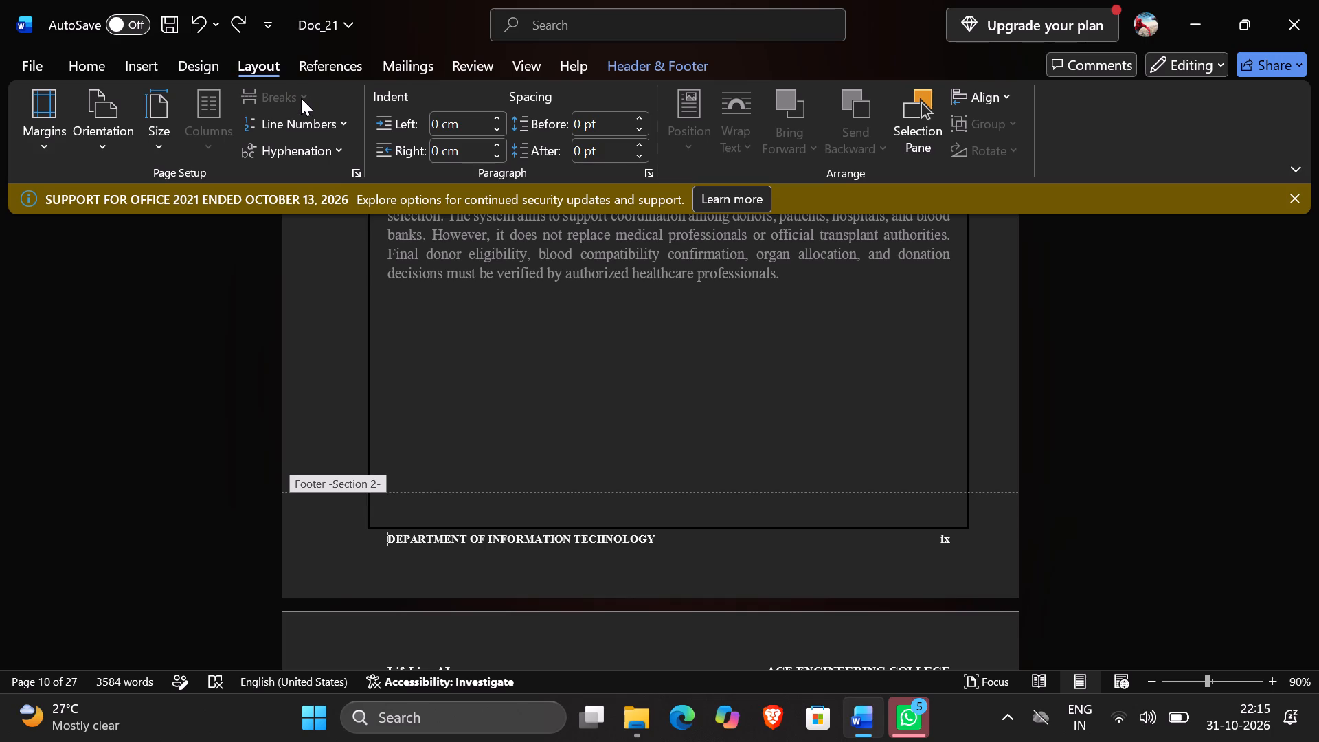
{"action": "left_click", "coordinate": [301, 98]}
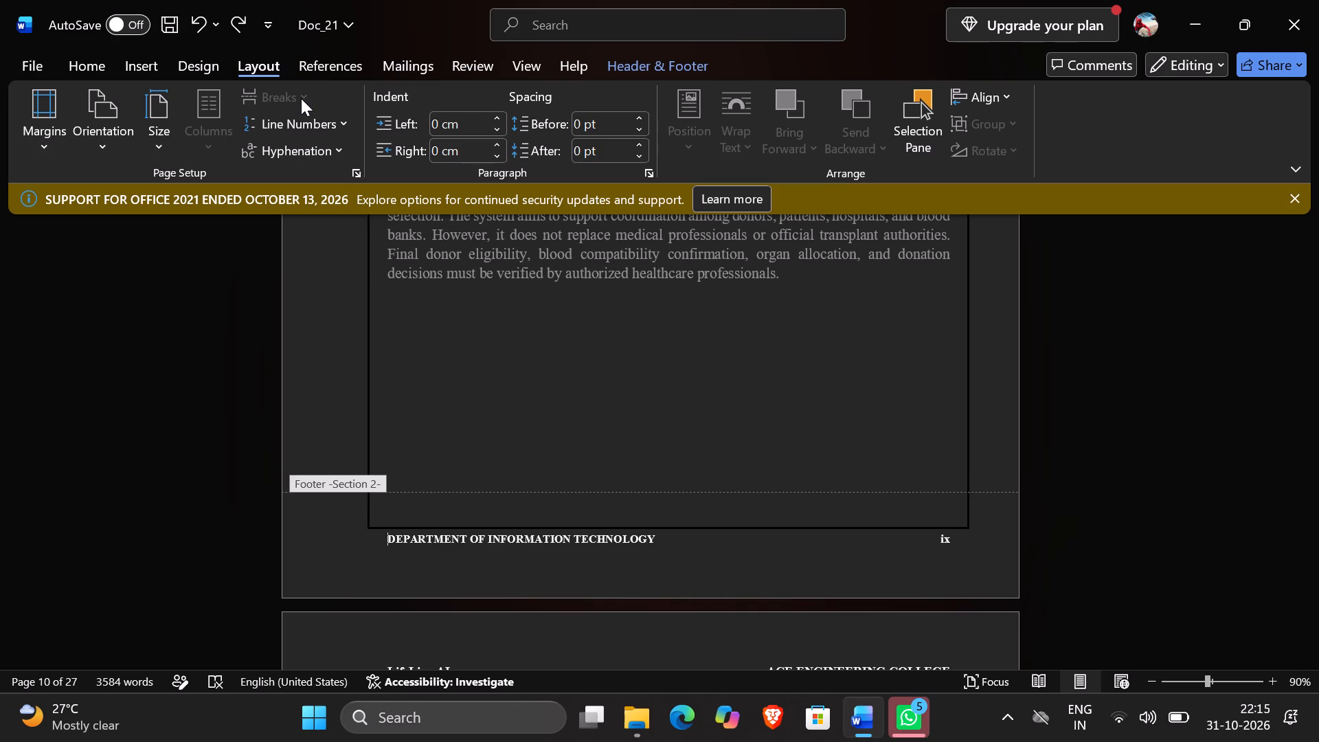
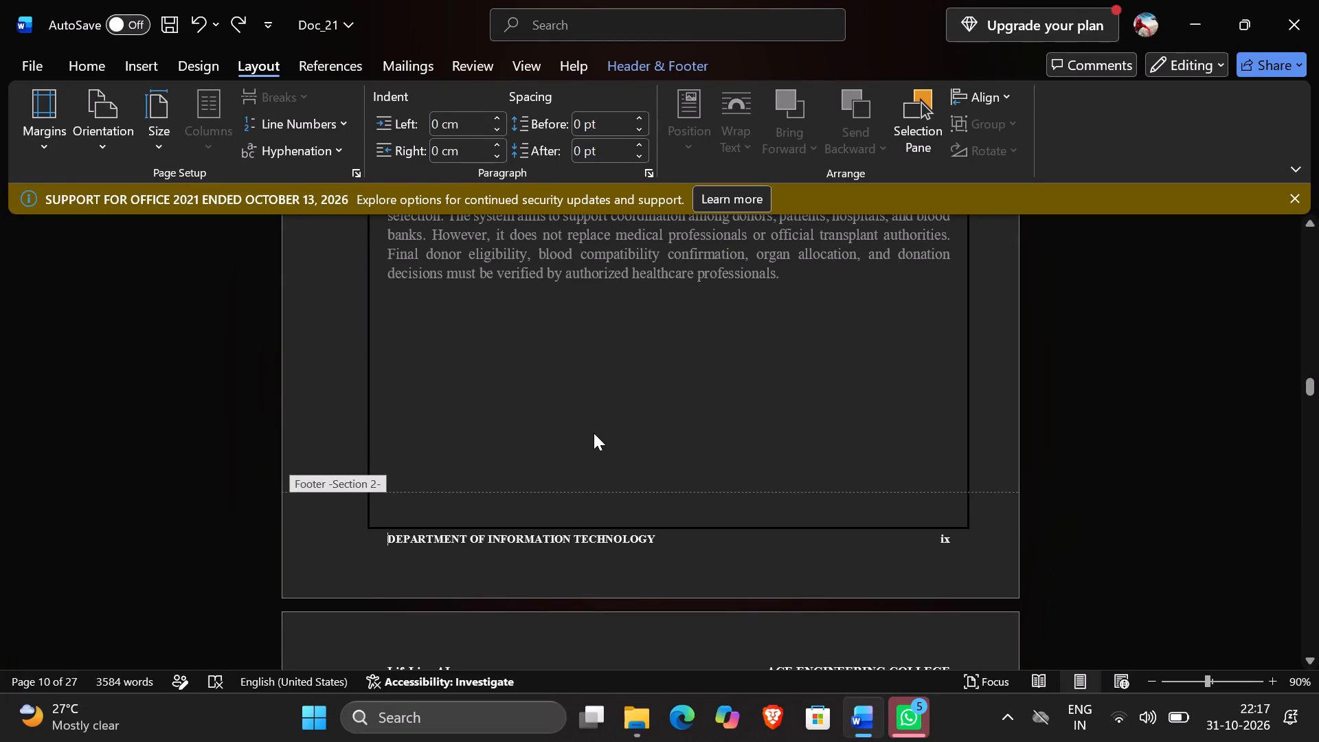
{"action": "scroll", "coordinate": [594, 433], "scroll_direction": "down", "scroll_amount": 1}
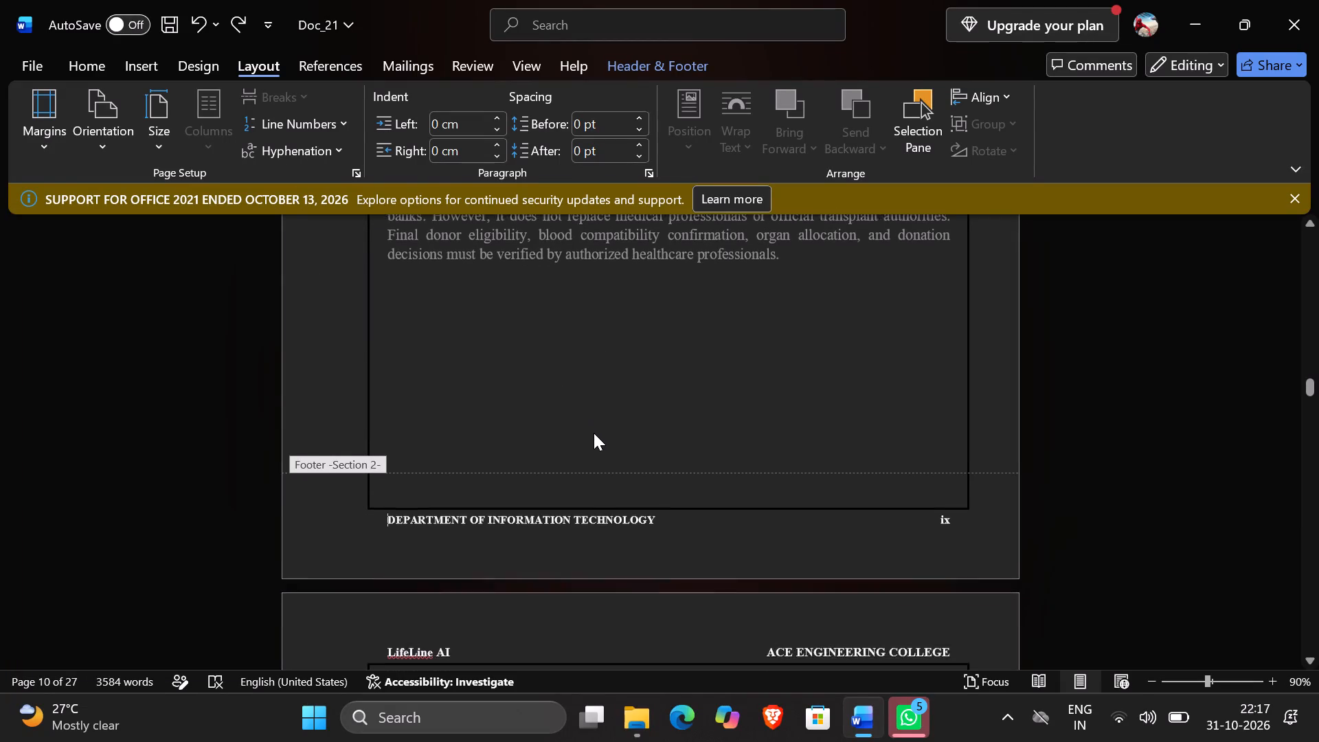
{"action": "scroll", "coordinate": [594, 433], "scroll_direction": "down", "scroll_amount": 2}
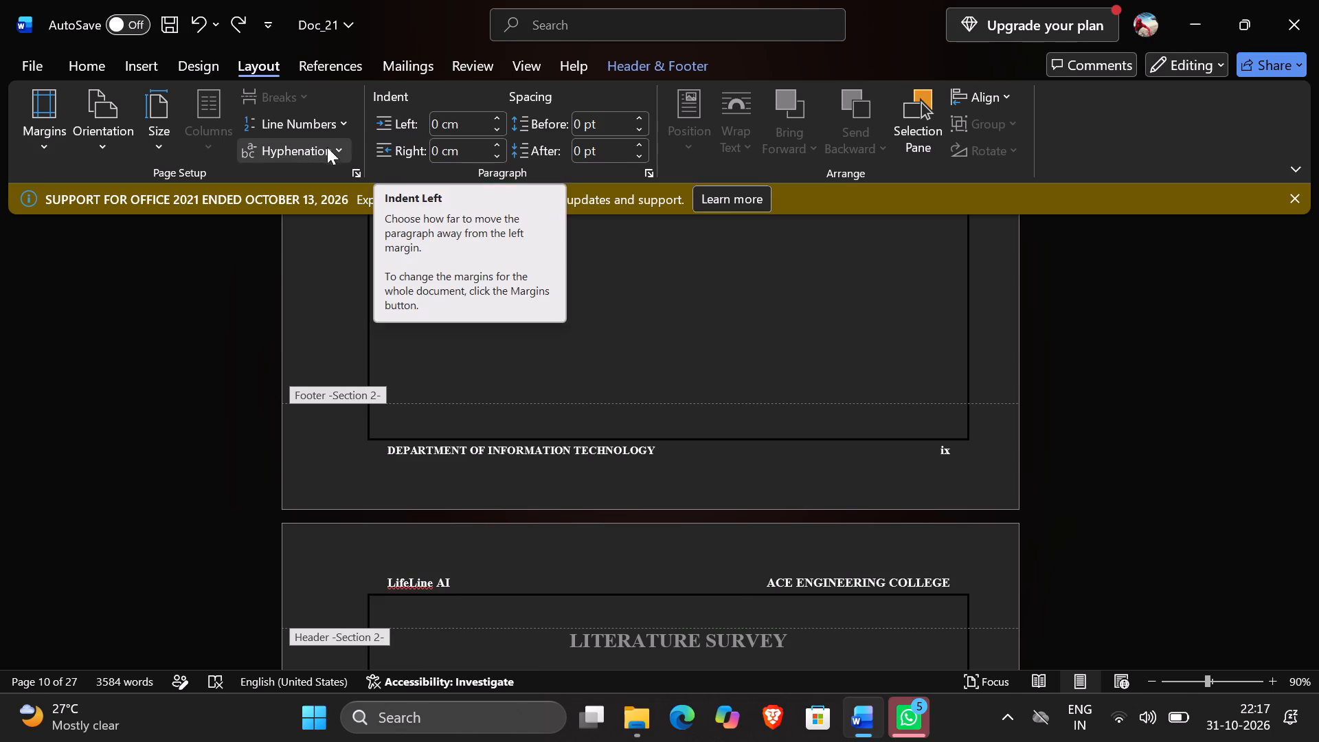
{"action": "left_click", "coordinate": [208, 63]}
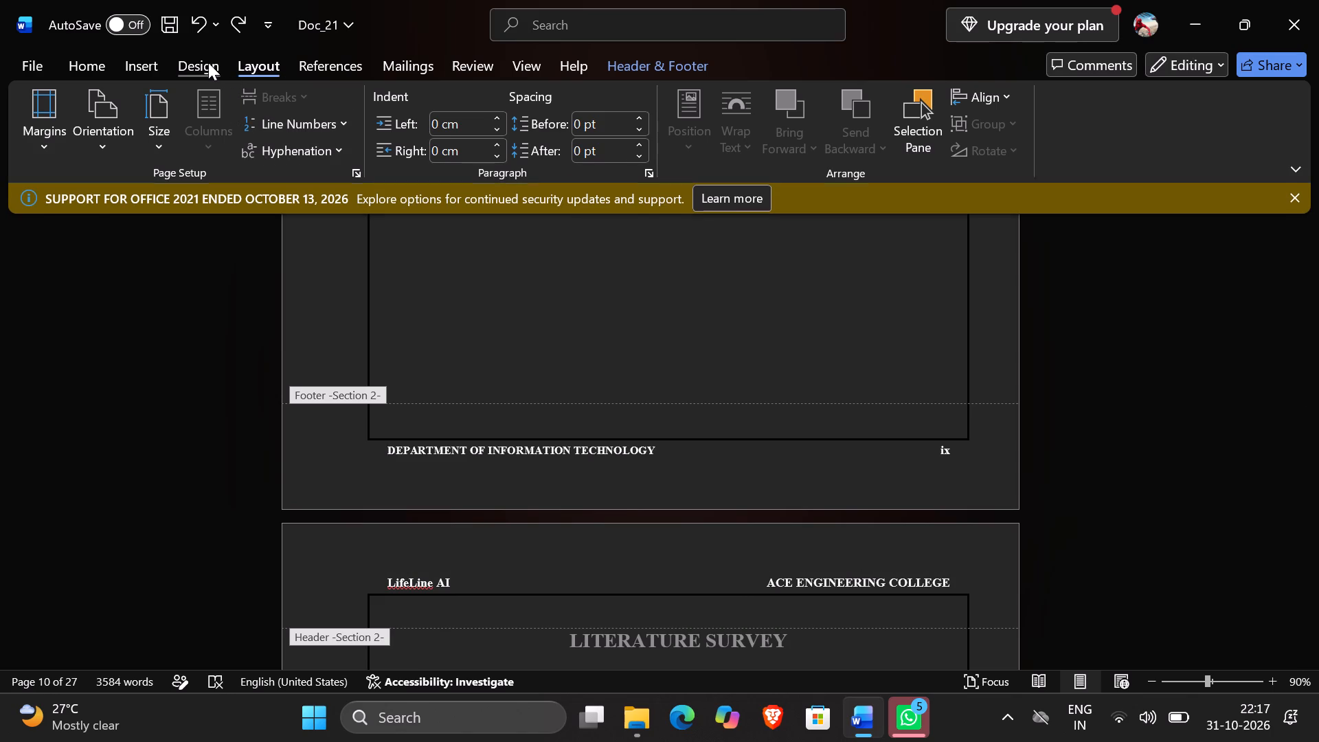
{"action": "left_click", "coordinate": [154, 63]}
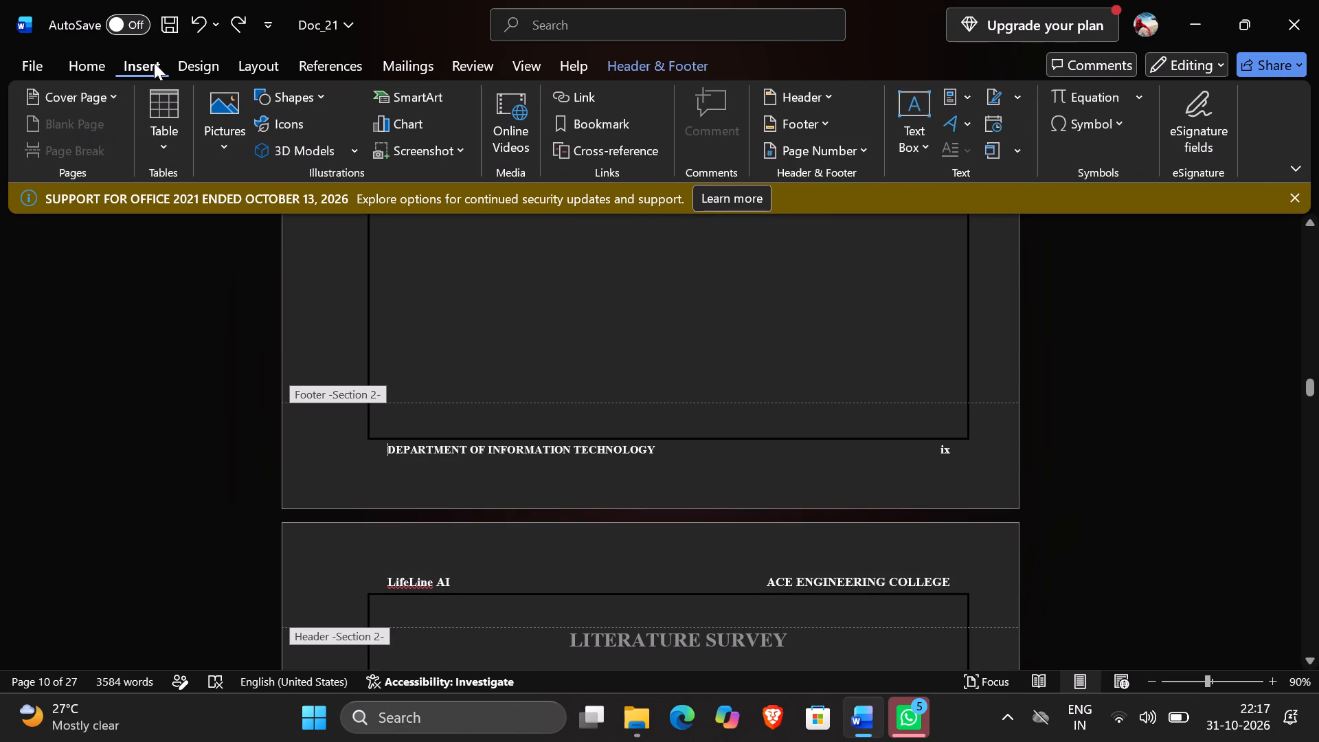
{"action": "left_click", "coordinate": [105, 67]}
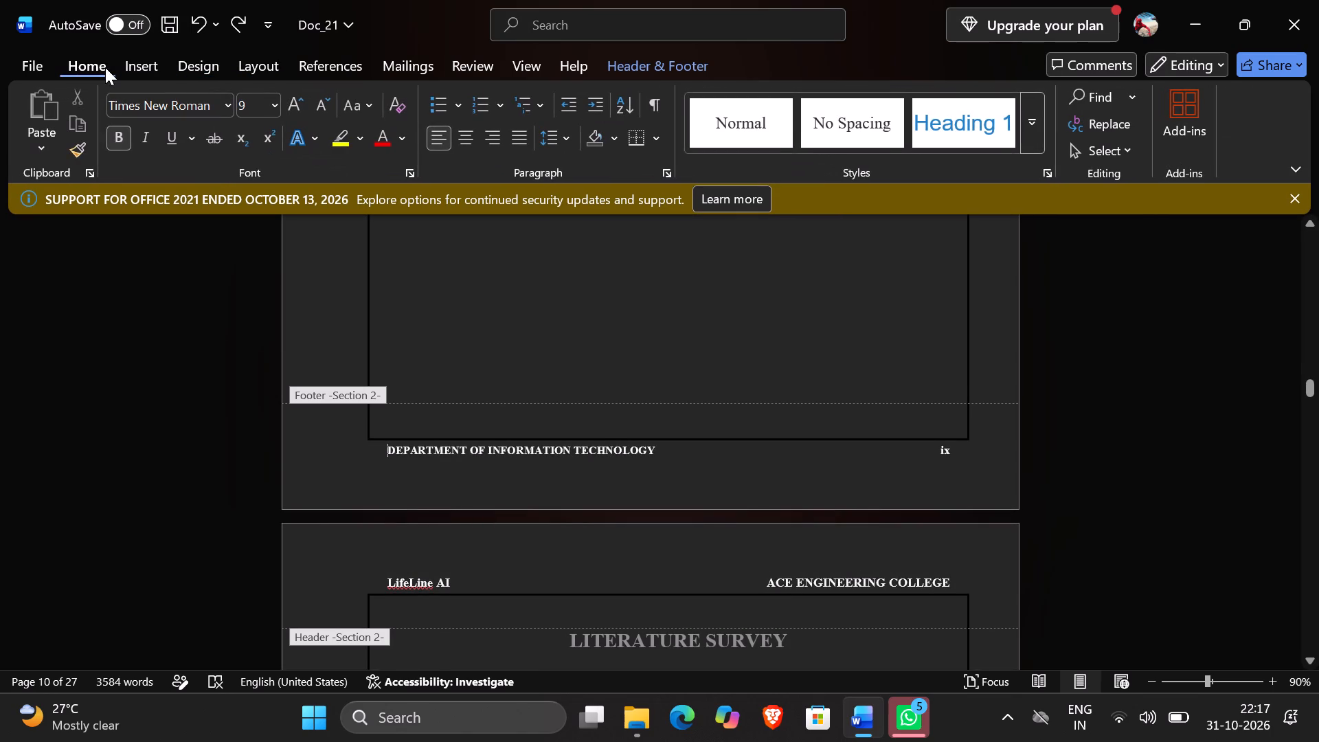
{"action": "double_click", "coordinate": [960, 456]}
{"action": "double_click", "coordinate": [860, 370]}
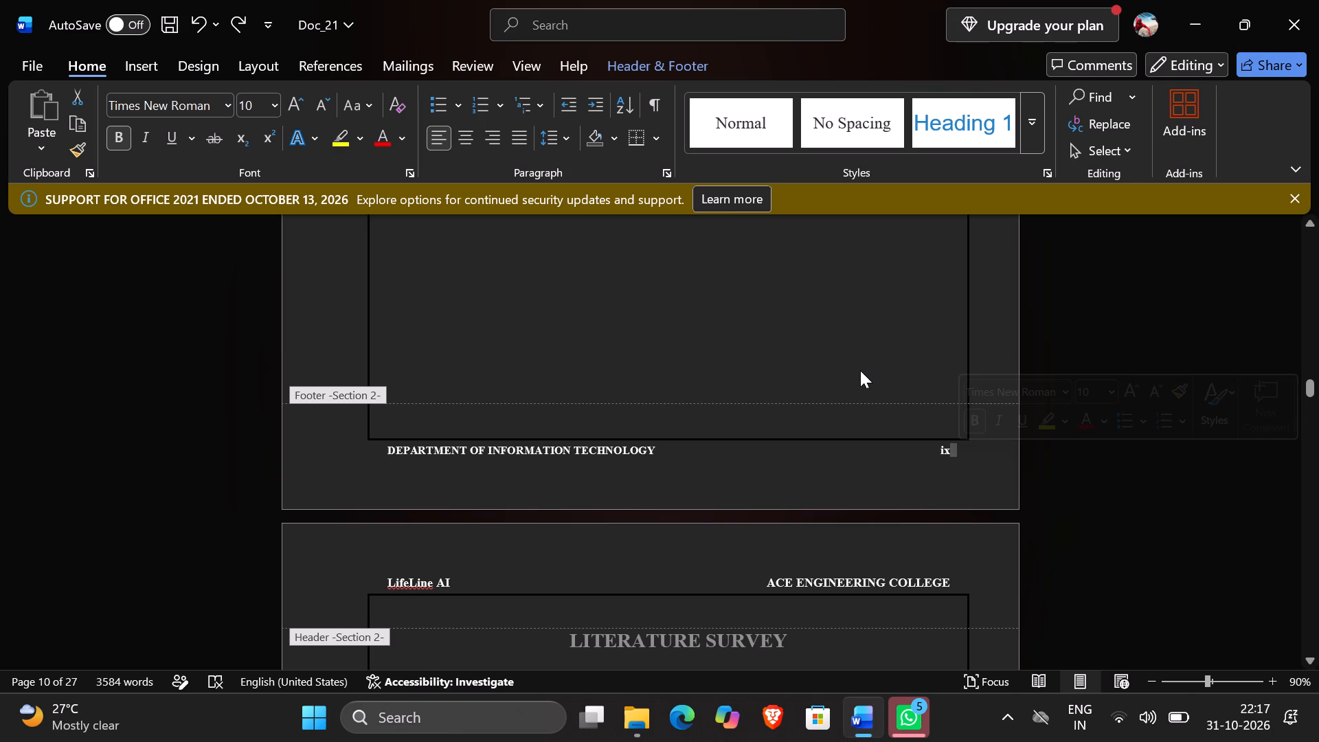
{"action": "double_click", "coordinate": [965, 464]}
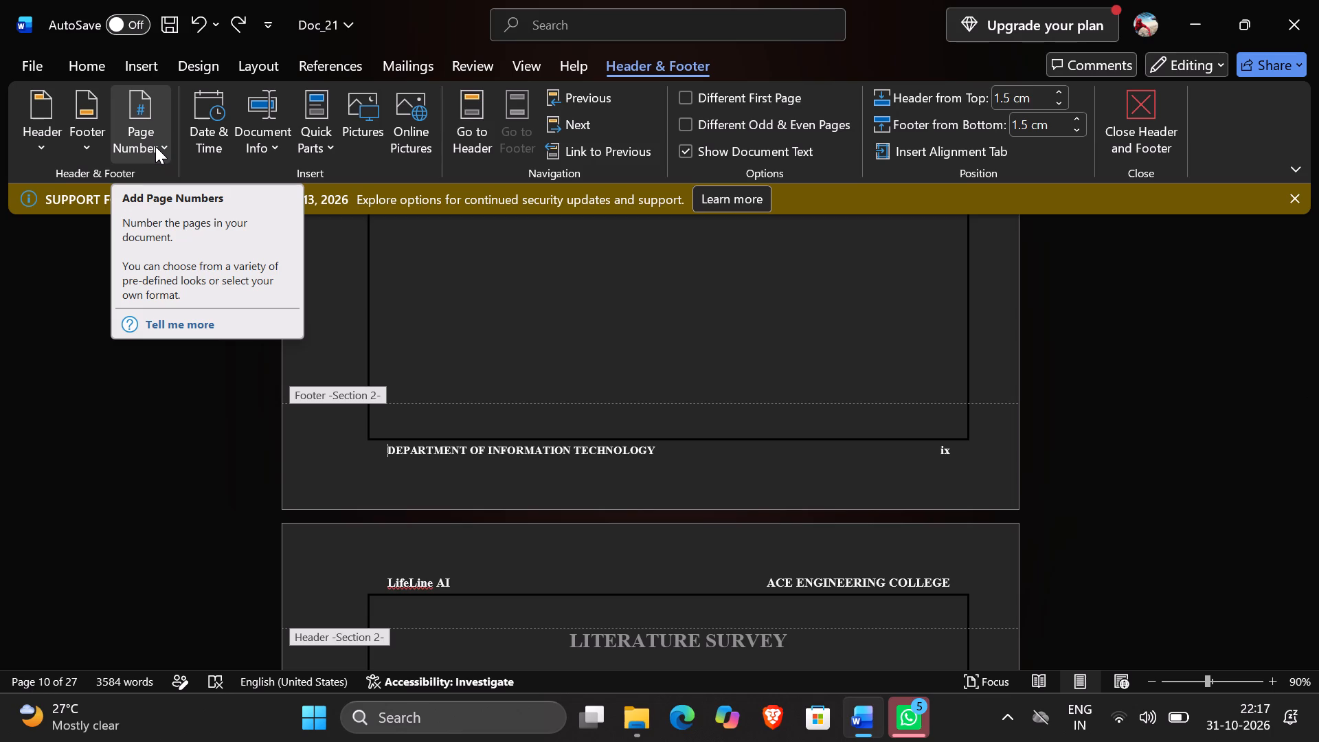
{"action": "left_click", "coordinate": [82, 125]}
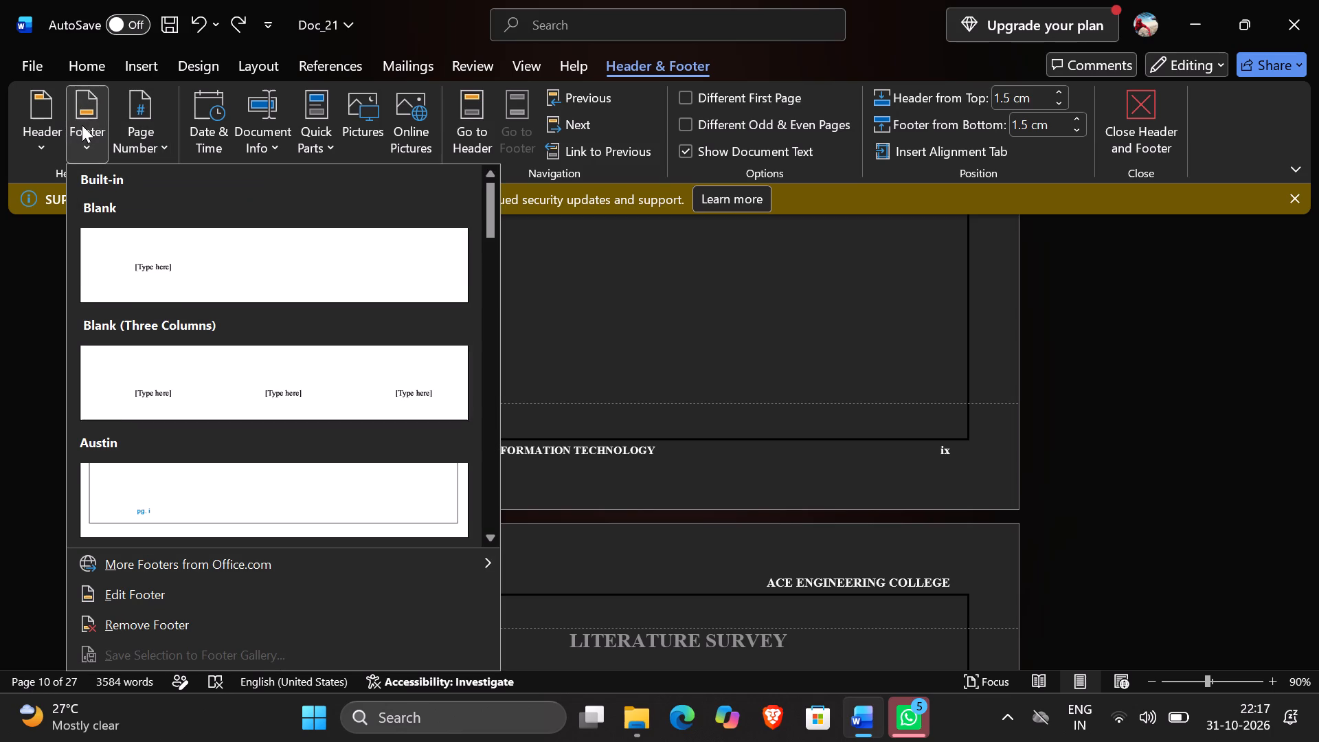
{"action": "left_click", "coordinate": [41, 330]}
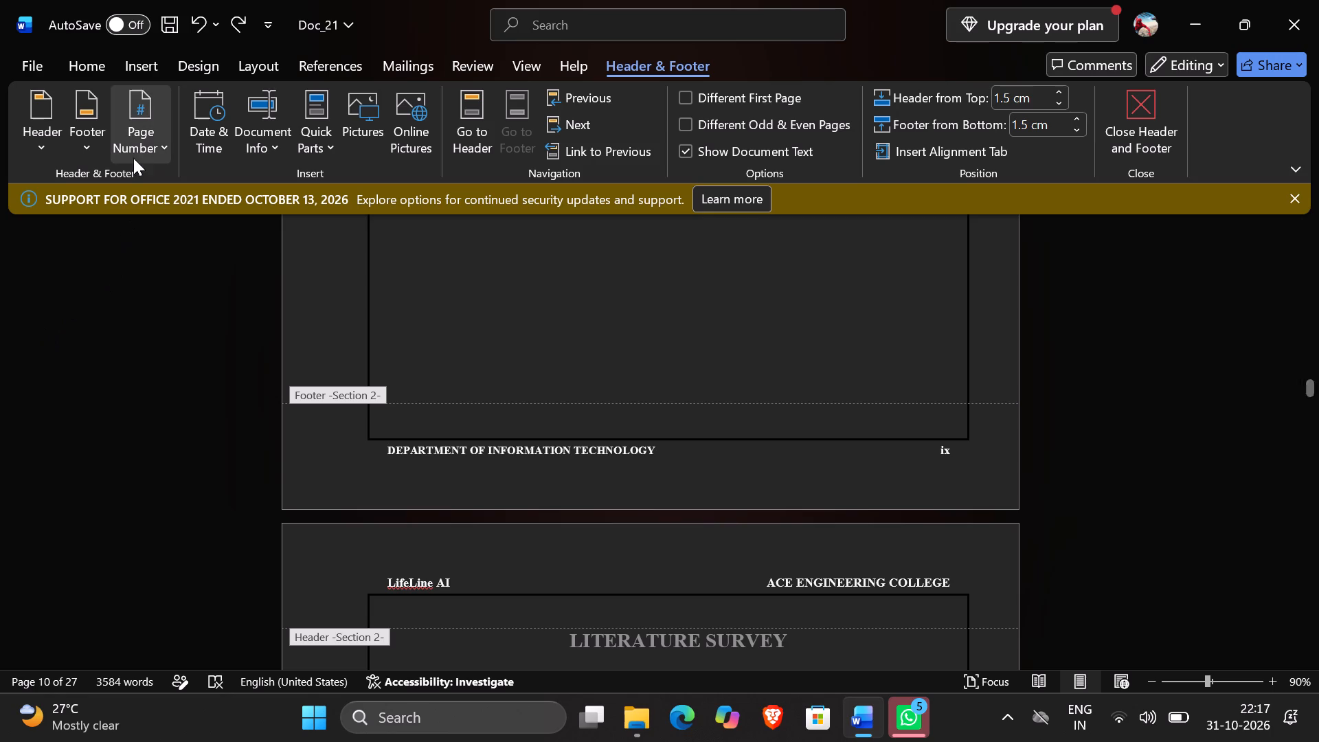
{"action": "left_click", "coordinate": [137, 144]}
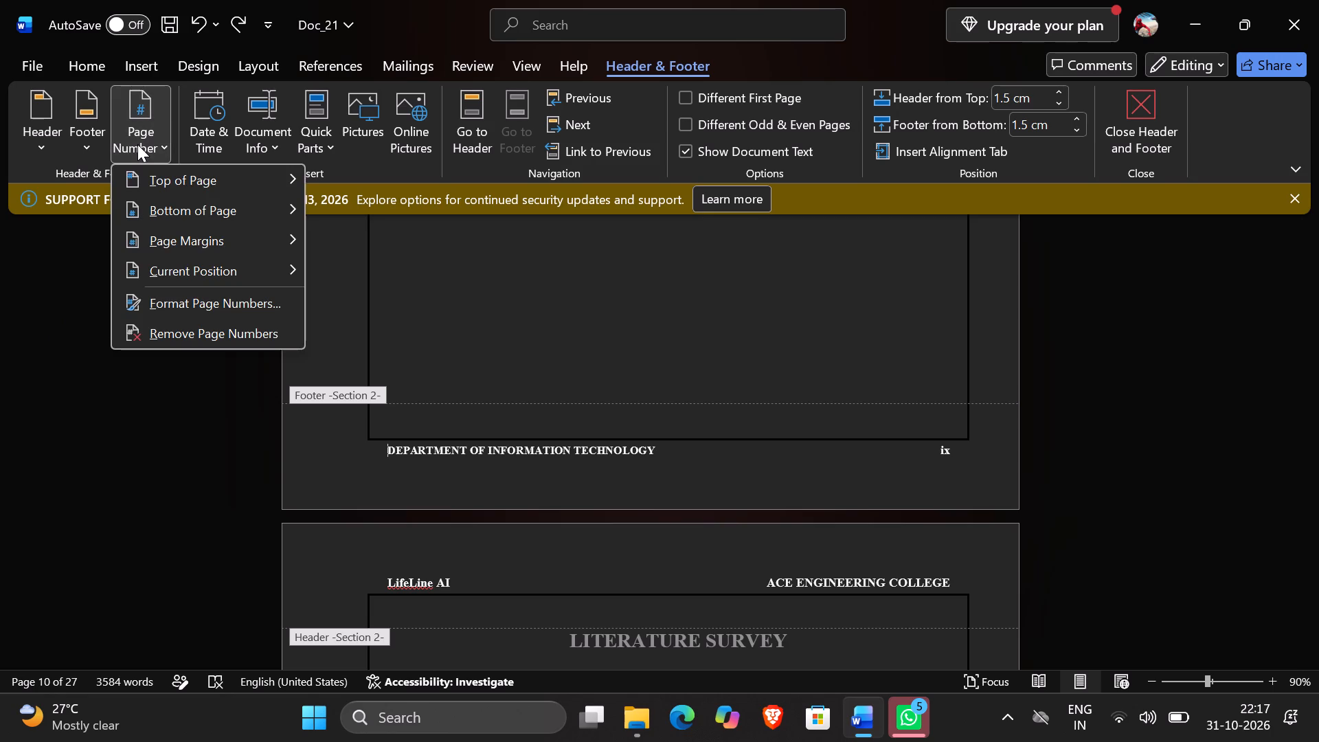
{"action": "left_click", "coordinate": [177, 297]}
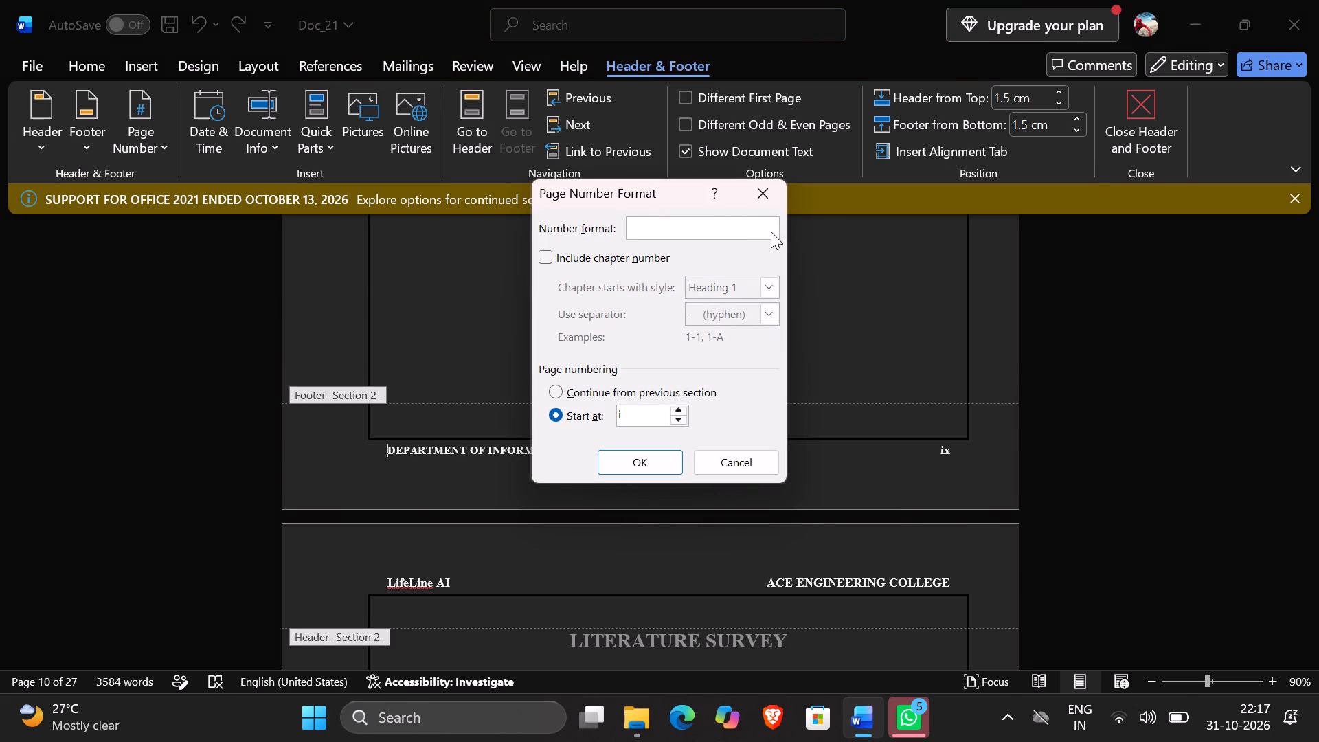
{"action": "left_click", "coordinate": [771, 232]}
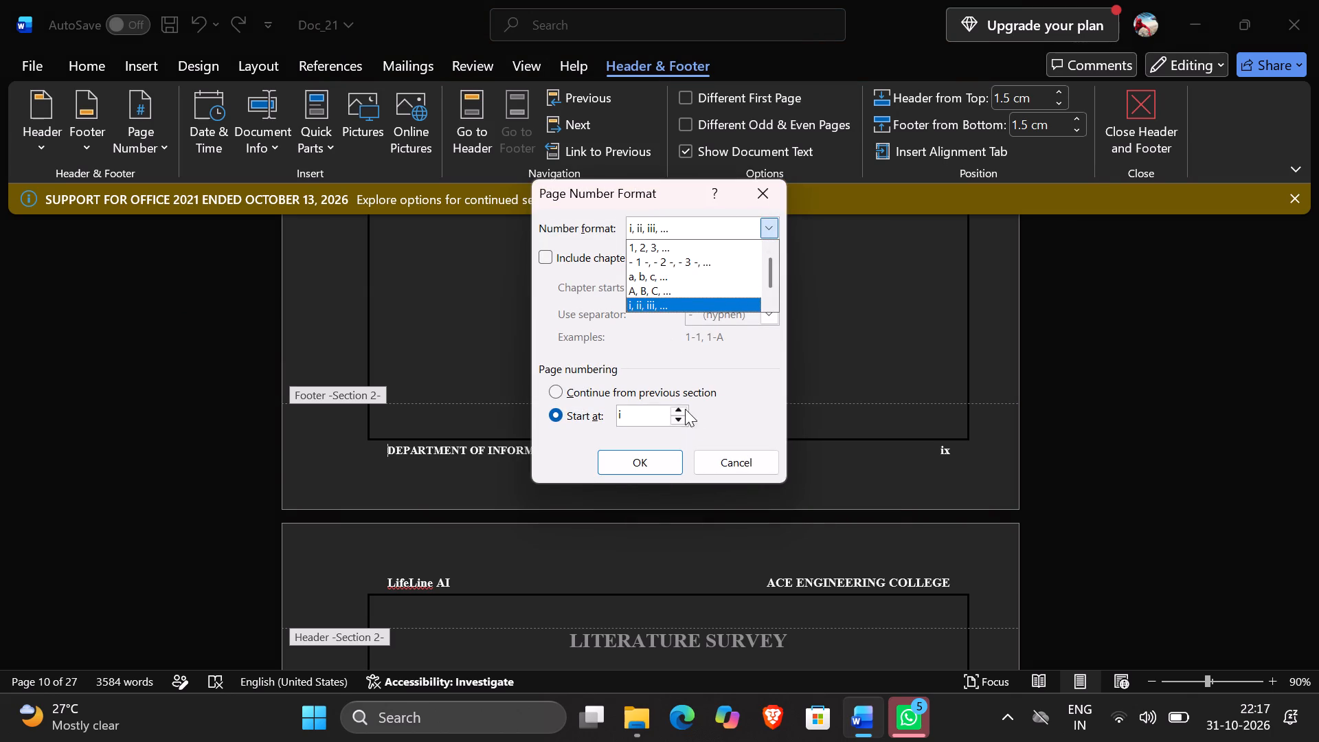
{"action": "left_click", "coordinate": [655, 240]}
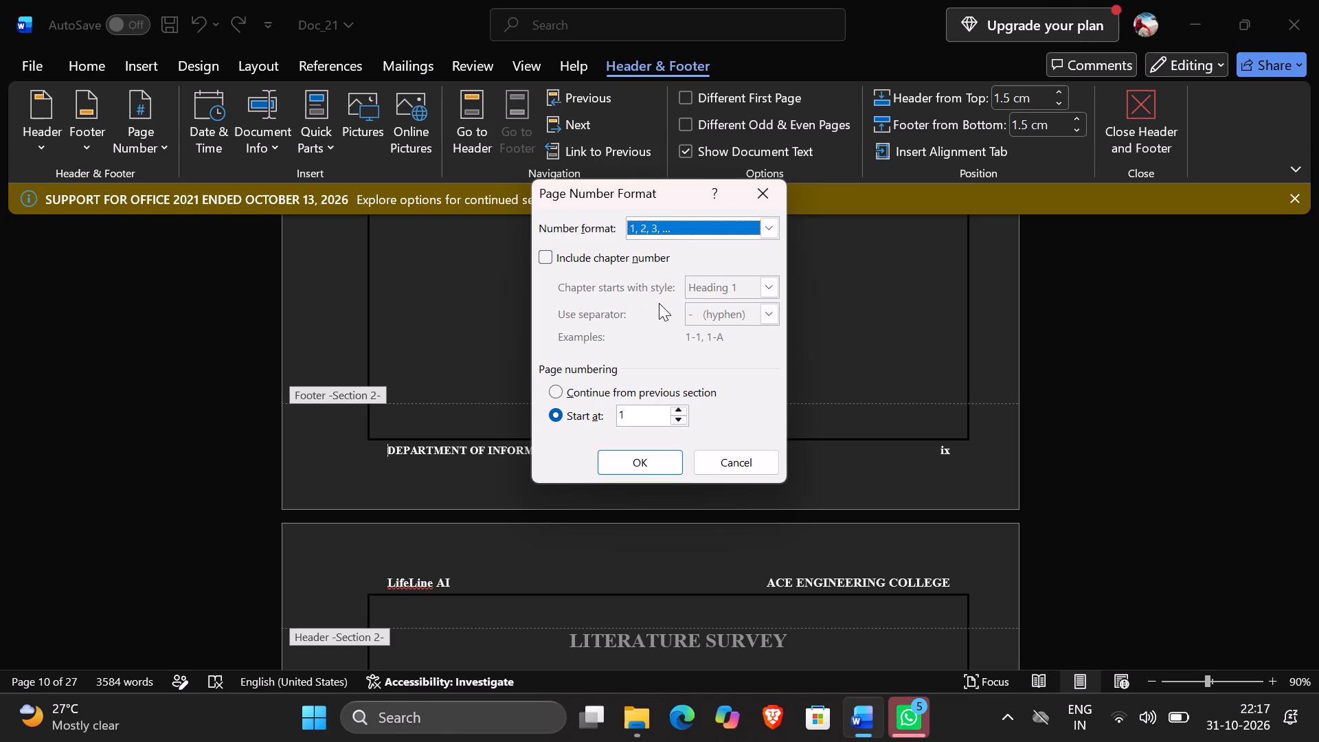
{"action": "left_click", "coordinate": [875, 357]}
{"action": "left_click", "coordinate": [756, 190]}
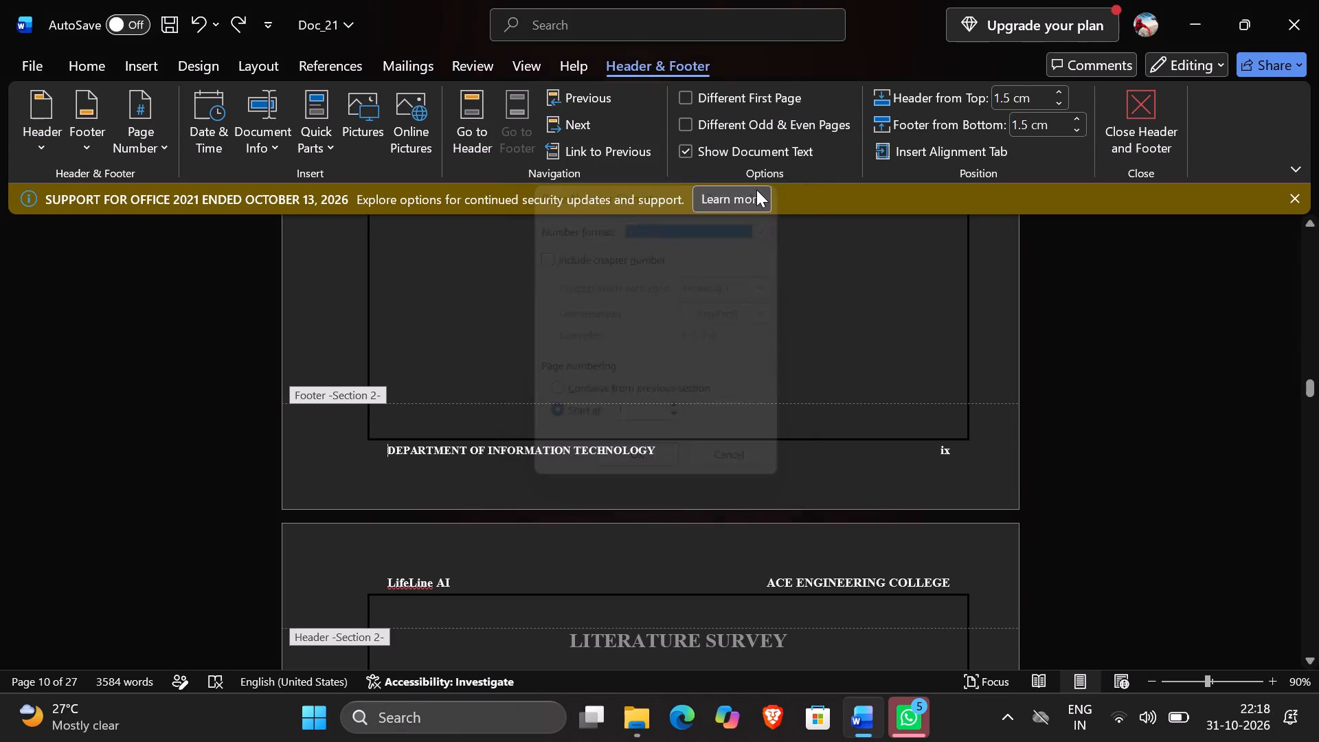
Examine the footer page numbers and section labels on the pages around the Introduction, from List of Tables to Literature Survey.
{"action": "left_click", "coordinate": [961, 453]}
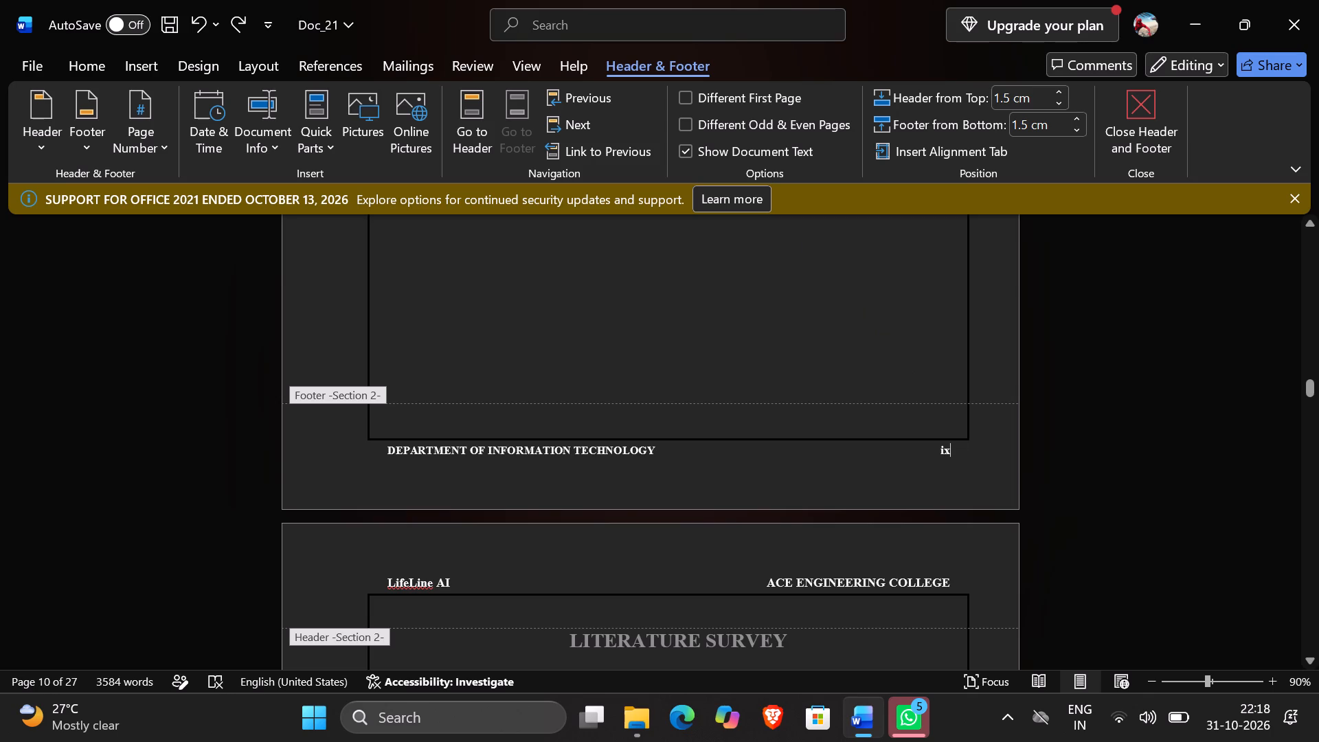
{"action": "scroll", "coordinate": [892, 379], "scroll_direction": "up", "scroll_amount": 4}
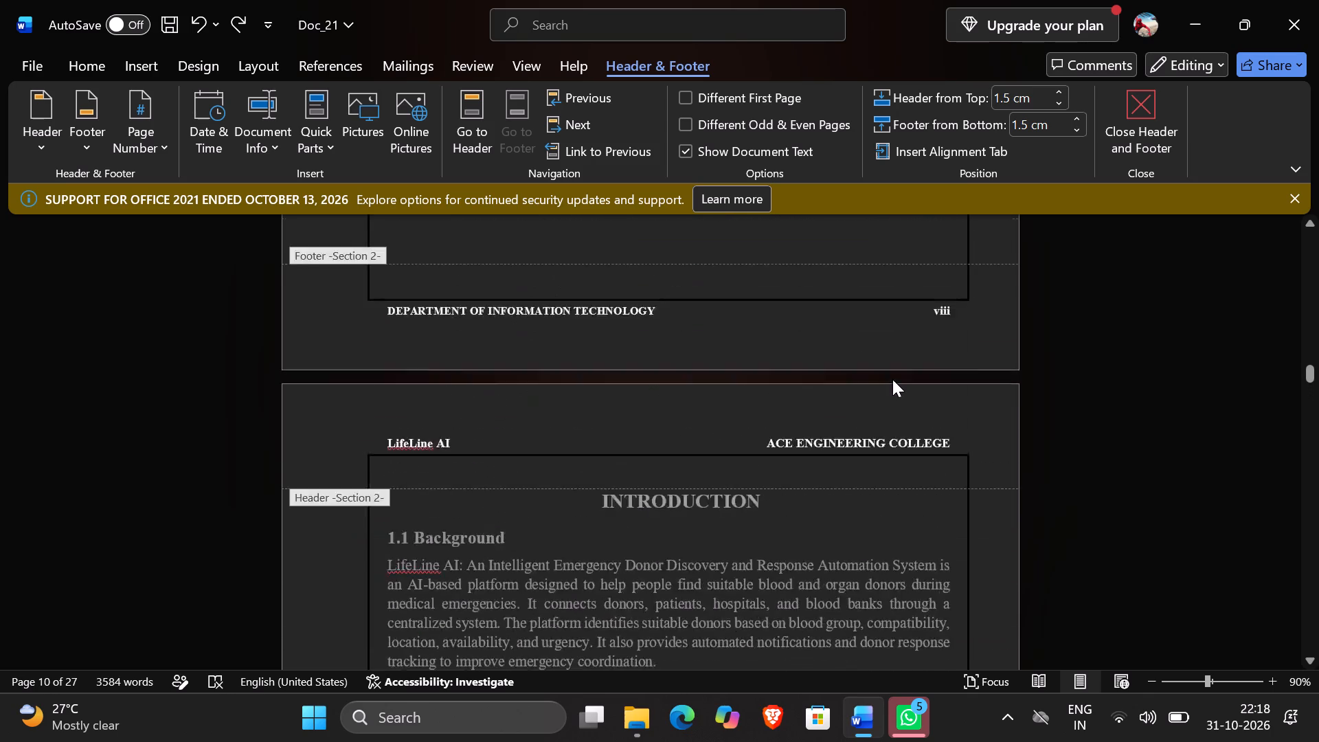
{"action": "scroll", "coordinate": [892, 379], "scroll_direction": "up", "scroll_amount": 1}
{"action": "scroll", "coordinate": [892, 379], "scroll_direction": "down", "scroll_amount": 4}
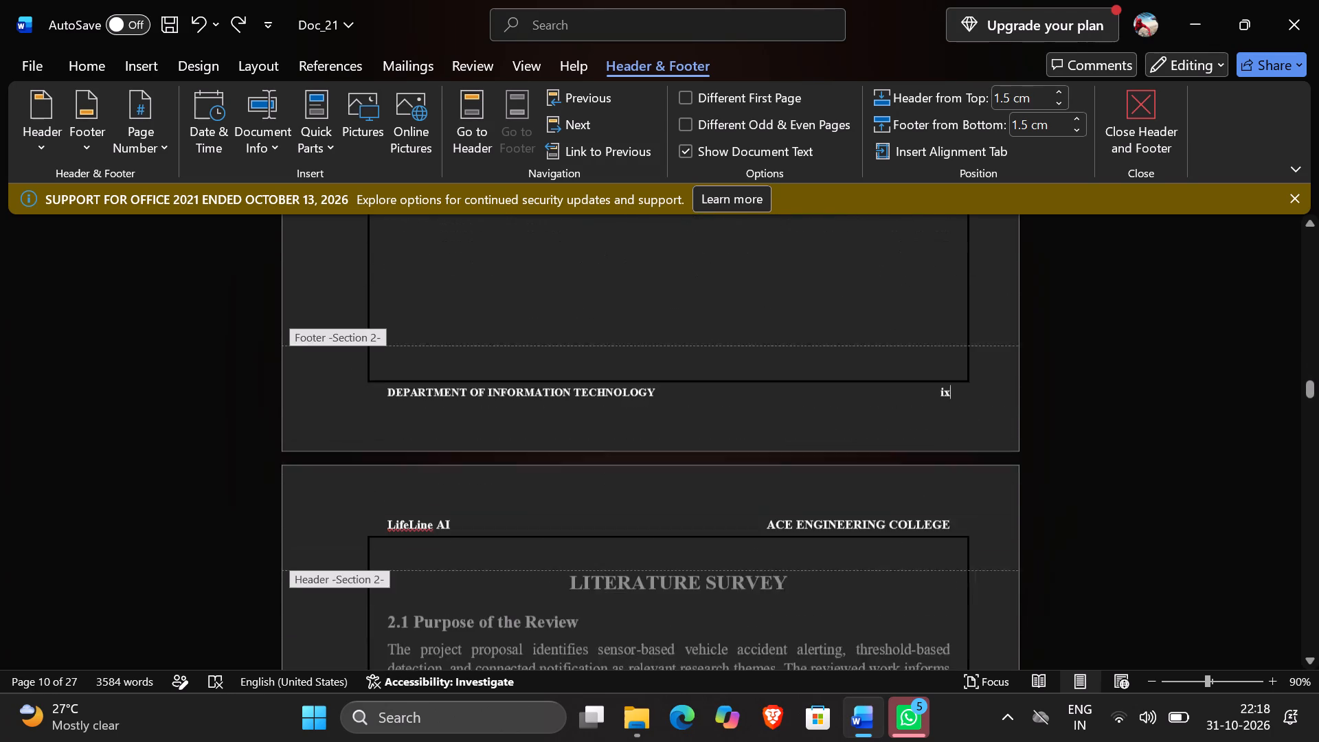
{"action": "scroll", "coordinate": [892, 379], "scroll_direction": "down", "scroll_amount": 1}
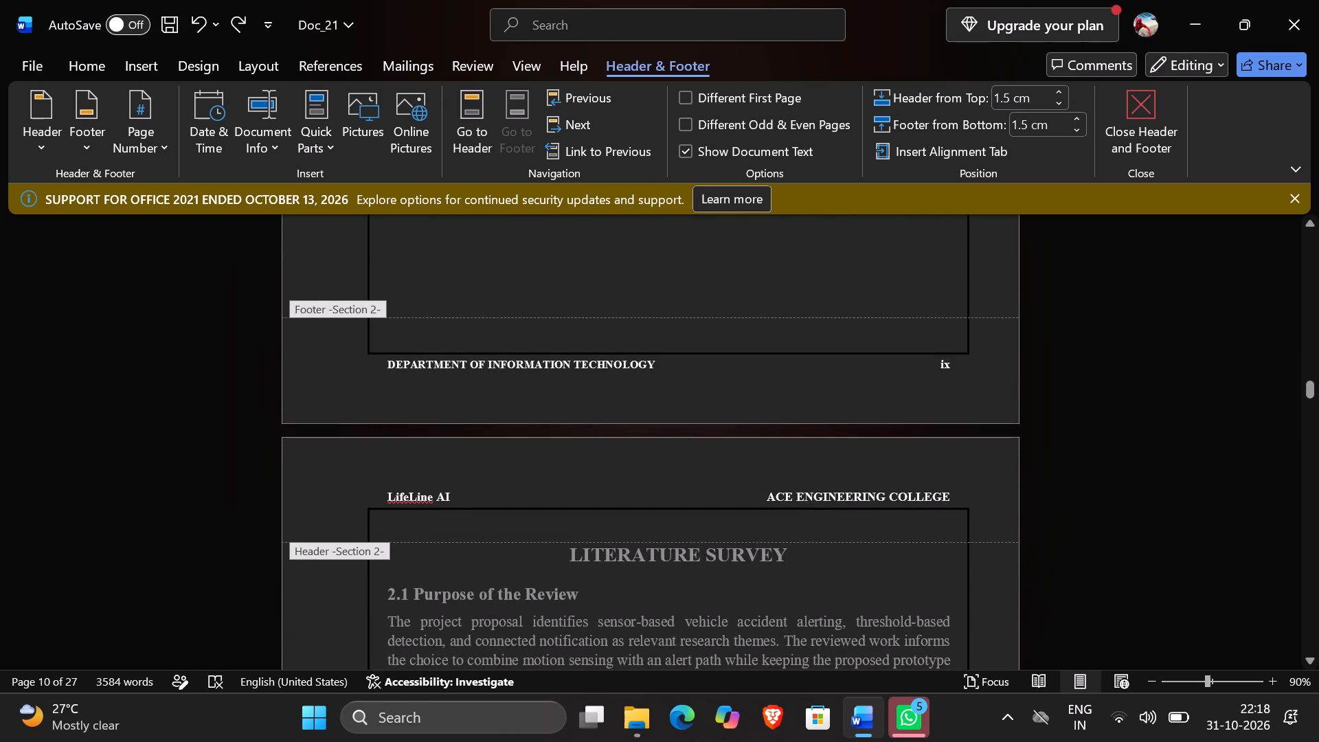
{"action": "scroll", "coordinate": [951, 376], "scroll_direction": "up", "scroll_amount": 5}
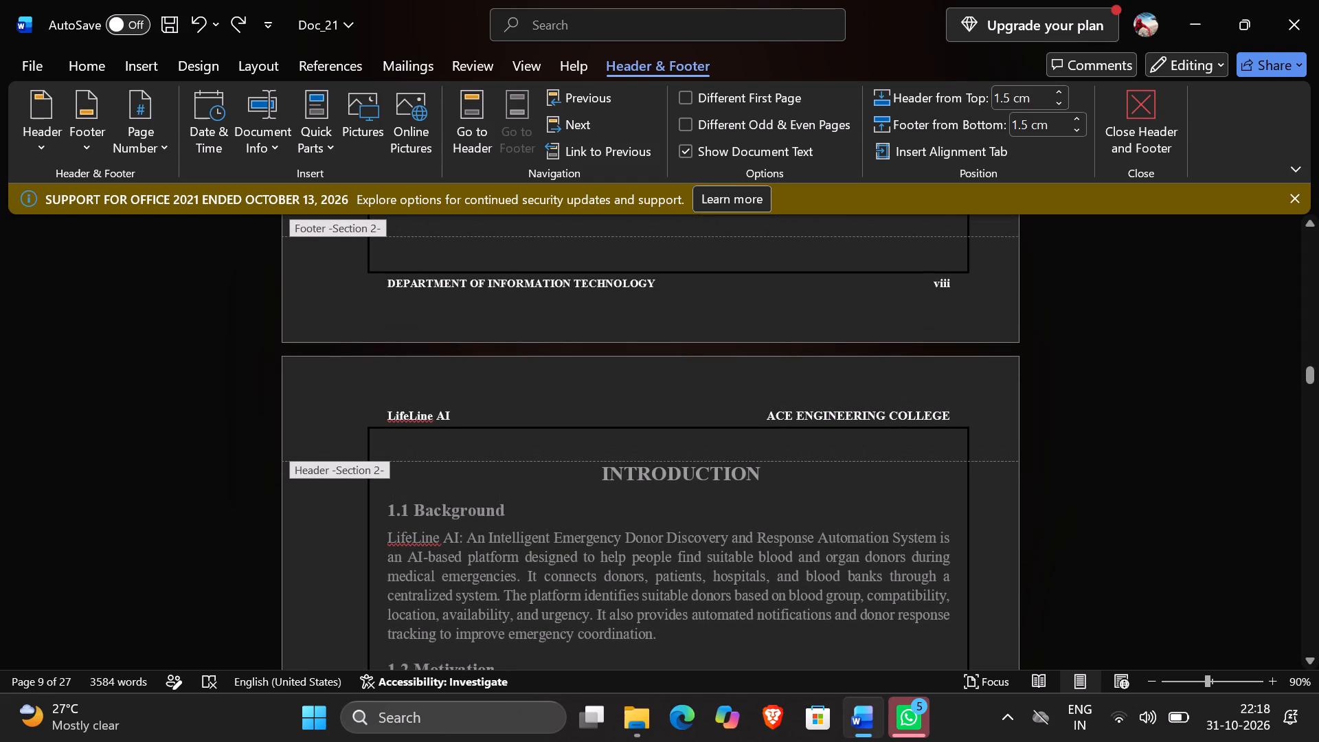
{"action": "scroll", "coordinate": [950, 298], "scroll_direction": "up", "scroll_amount": 3}
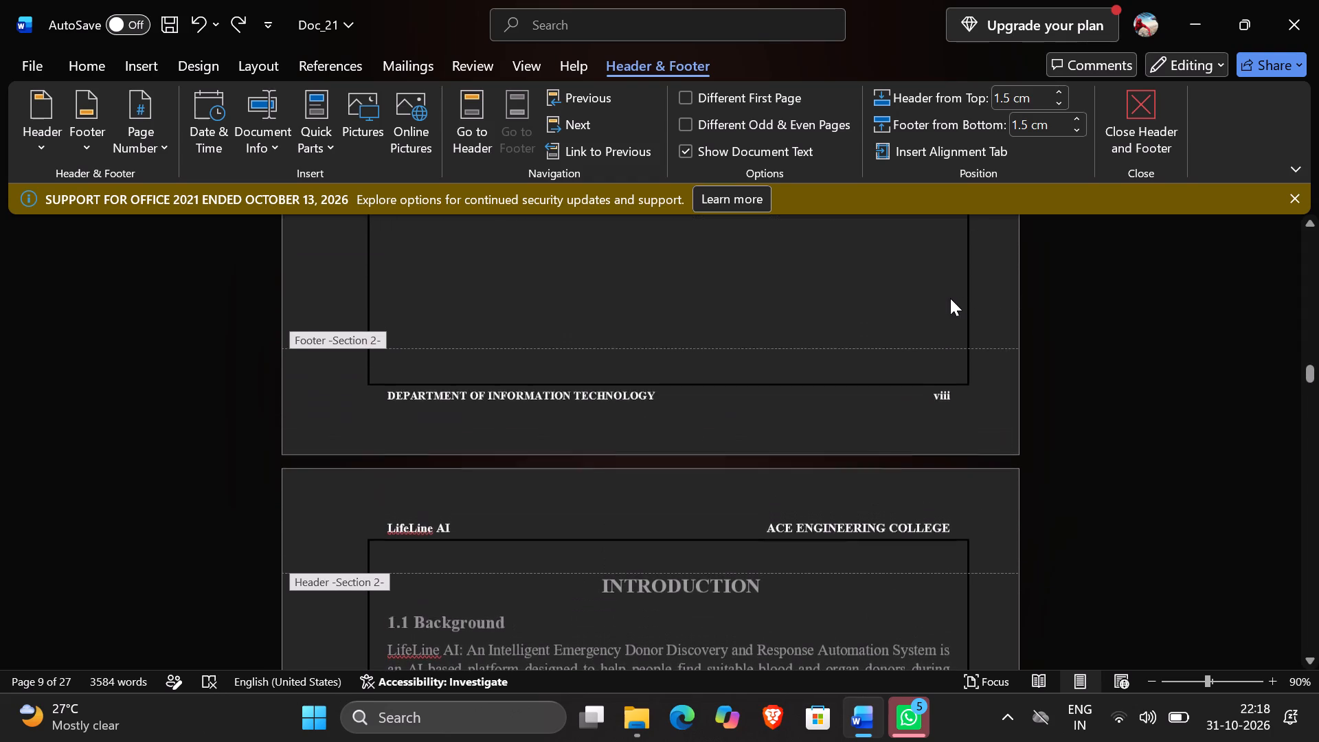
{"action": "scroll", "coordinate": [950, 298], "scroll_direction": "up", "scroll_amount": 2}
{"action": "scroll", "coordinate": [950, 298], "scroll_direction": "down", "scroll_amount": 1}
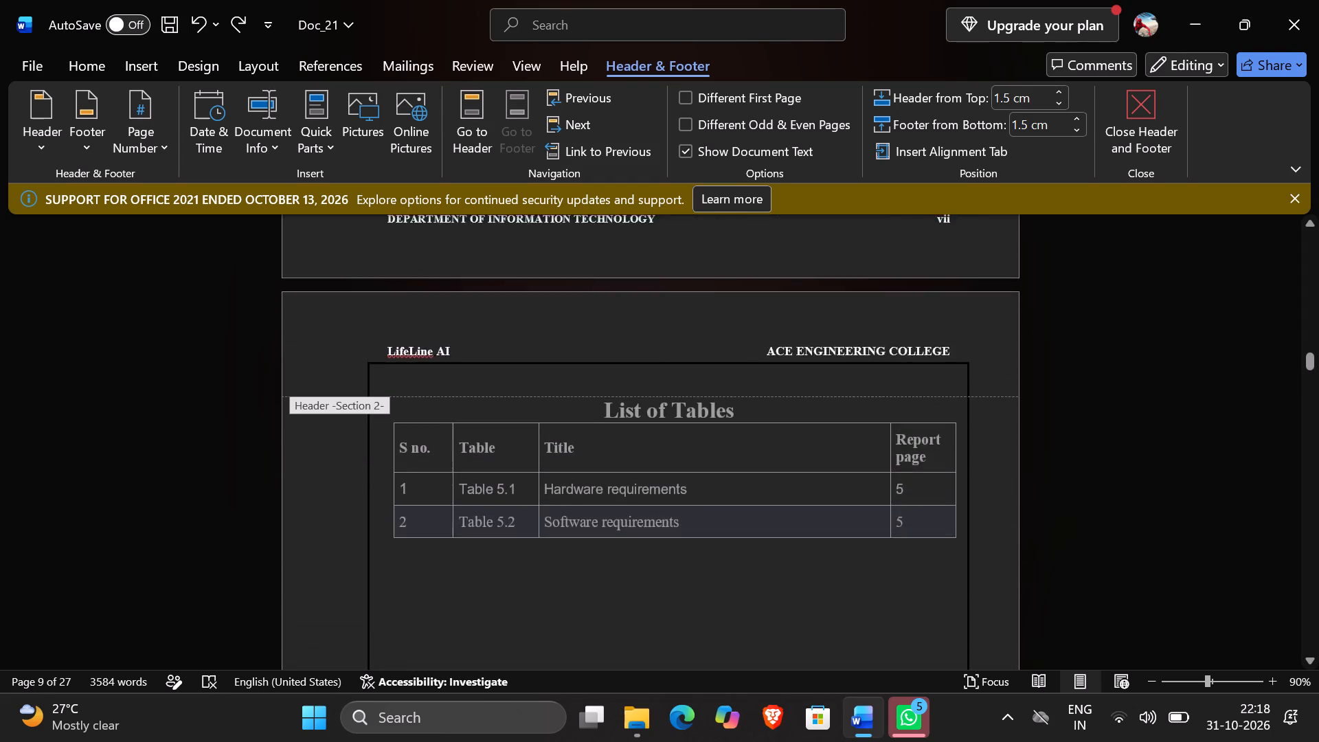
{"action": "scroll", "coordinate": [950, 298], "scroll_direction": "down", "scroll_amount": 7}
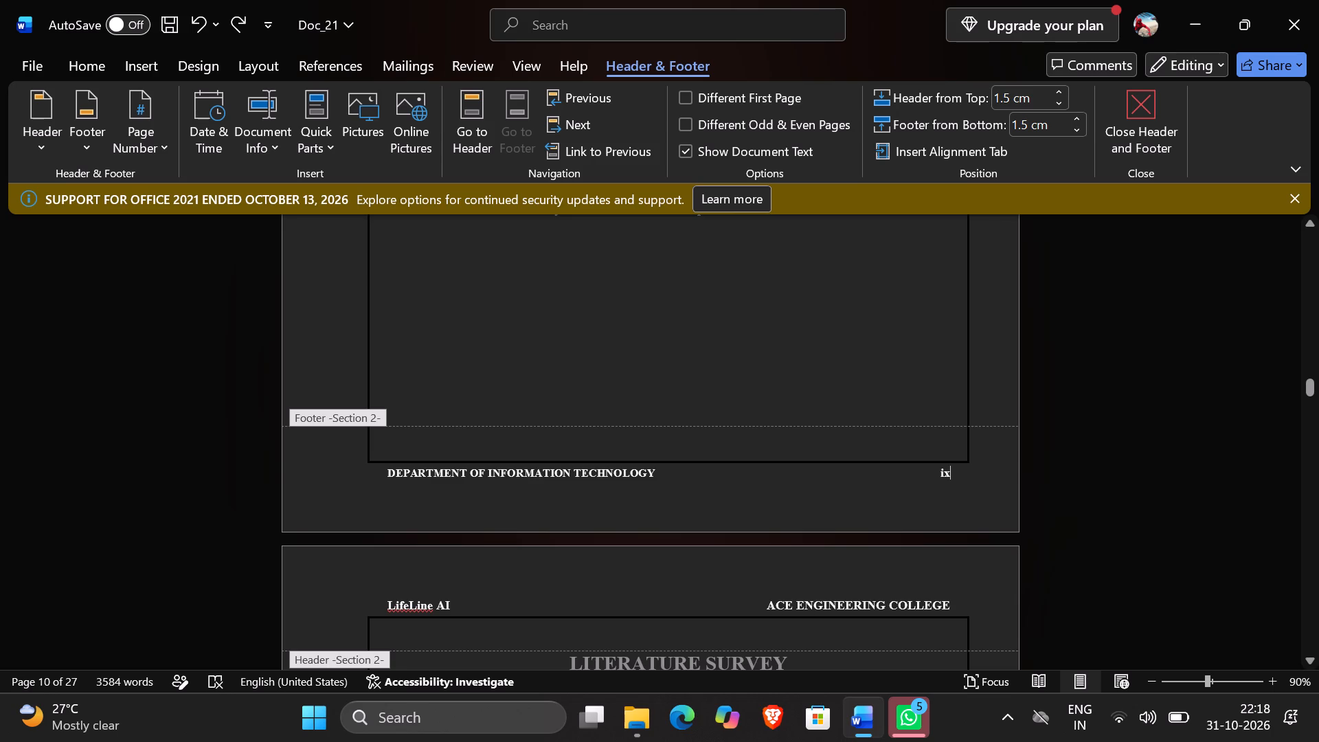
{"action": "scroll", "coordinate": [973, 482], "scroll_direction": "up", "scroll_amount": 6}
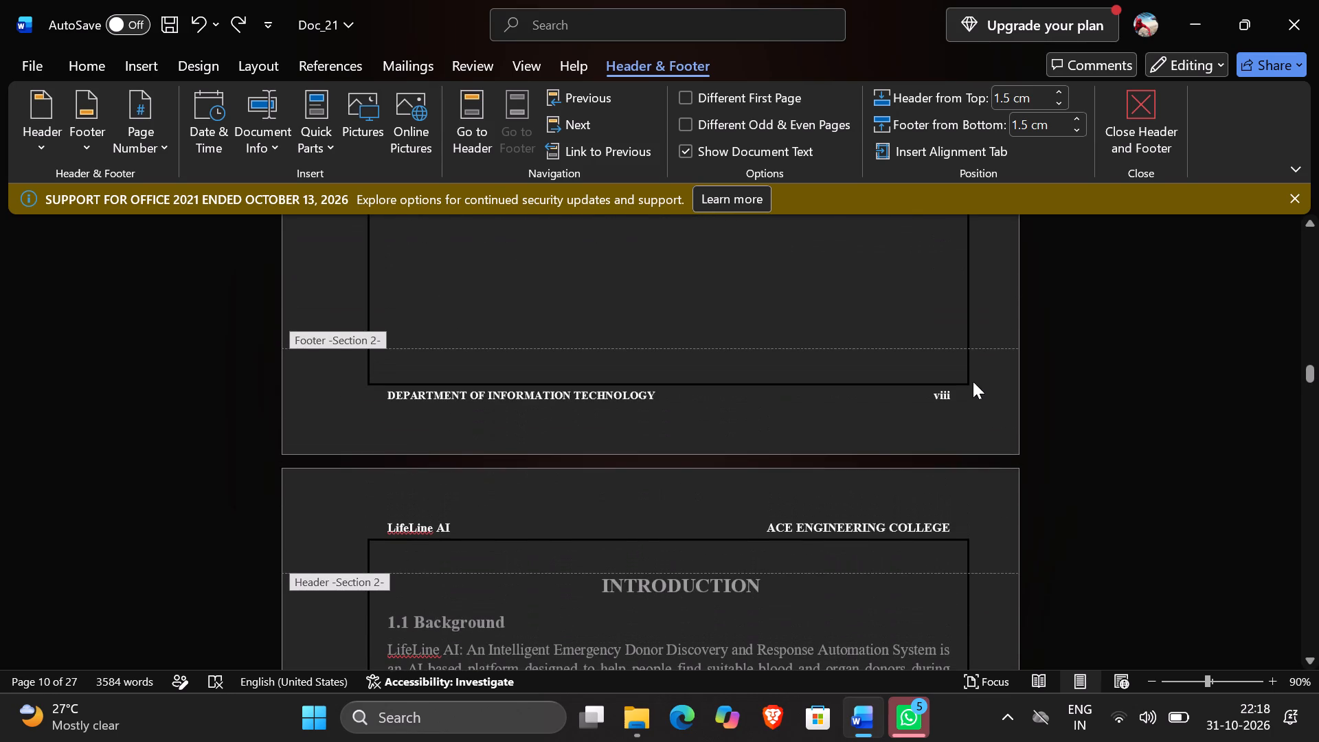
{"action": "left_click", "coordinate": [976, 377]}
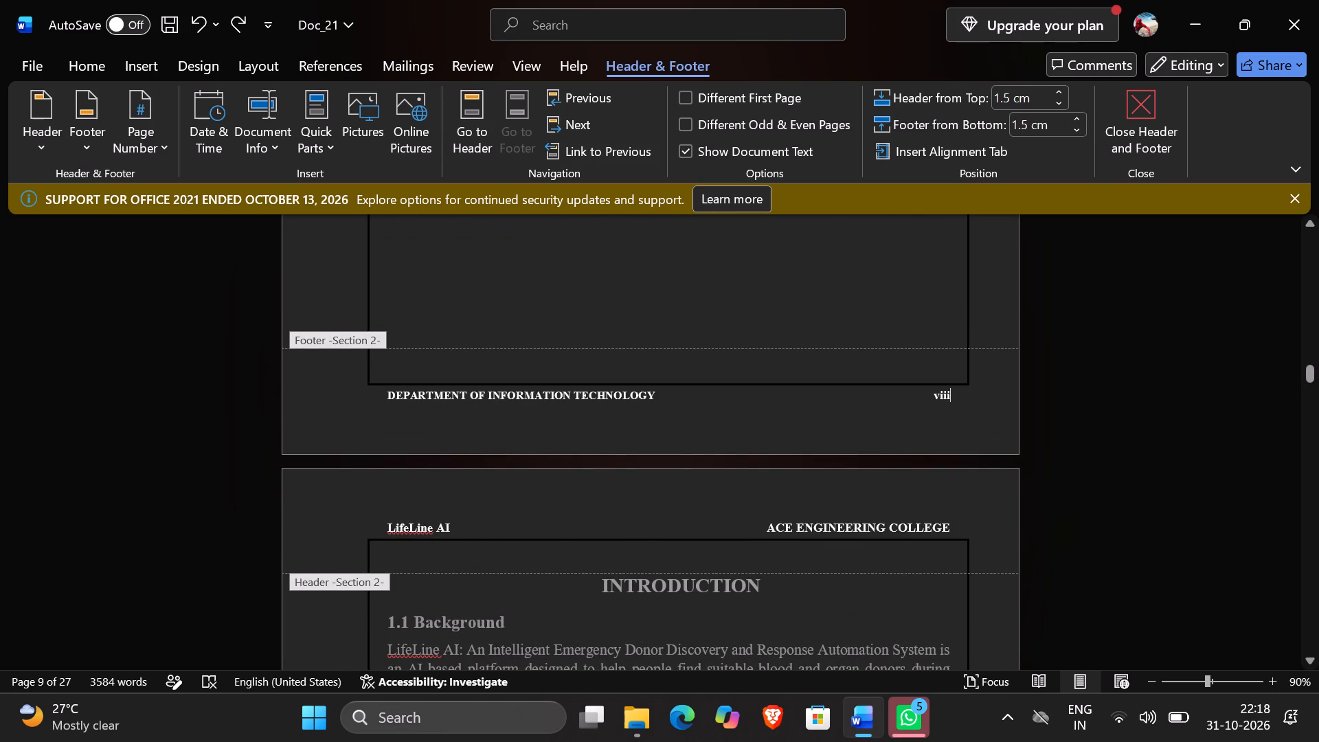
{"action": "scroll", "coordinate": [946, 497], "scroll_direction": "down", "scroll_amount": 5}
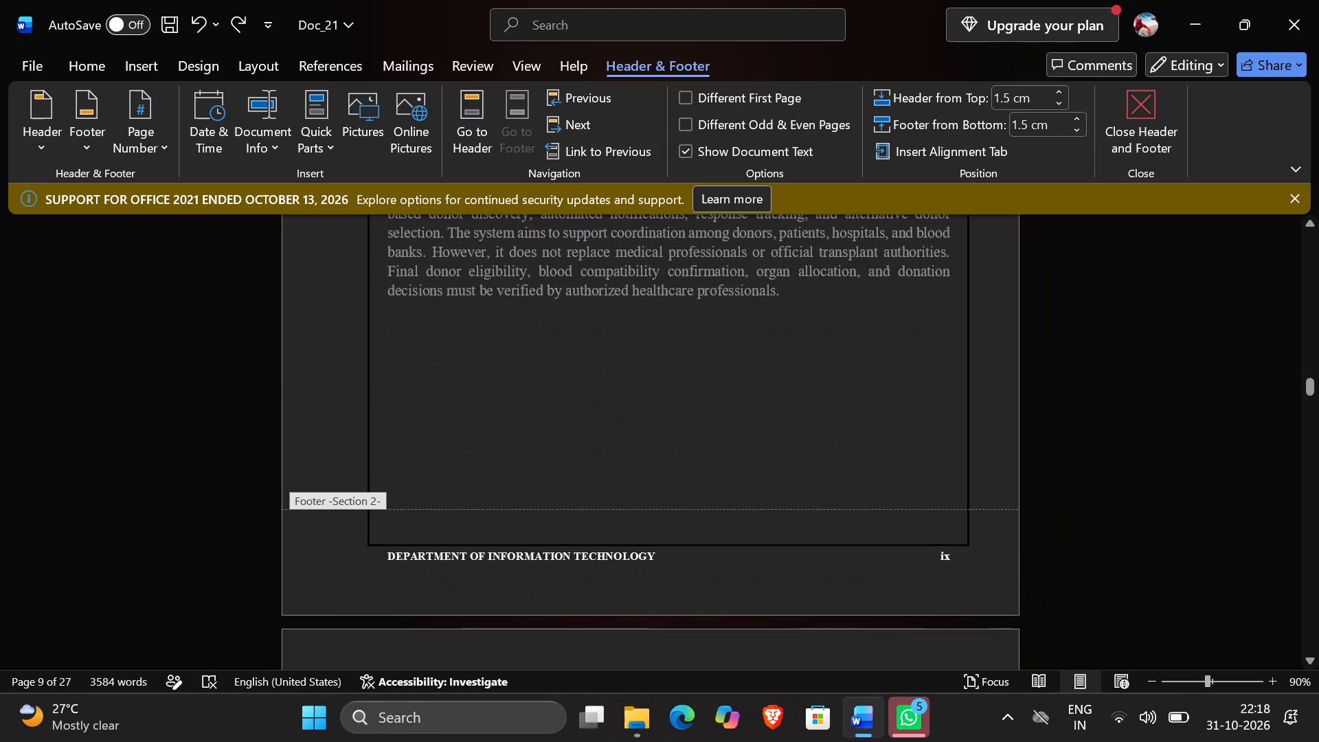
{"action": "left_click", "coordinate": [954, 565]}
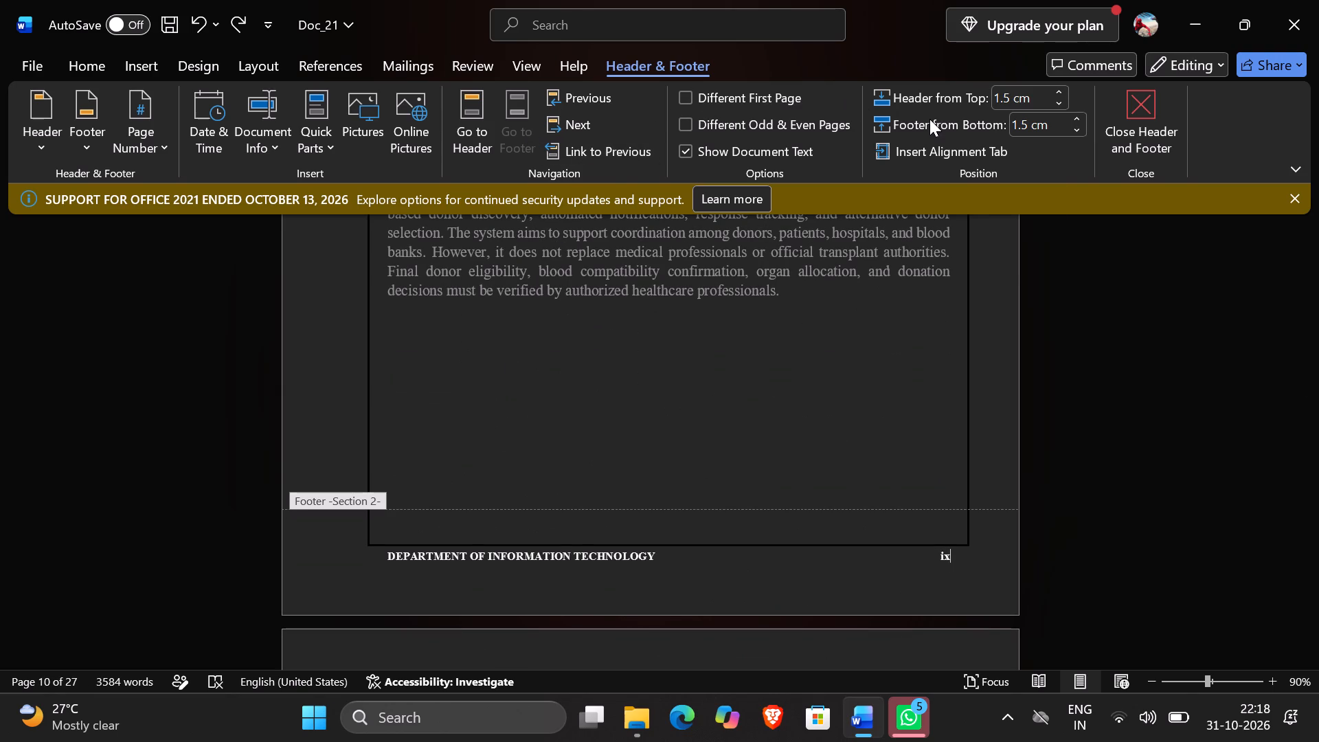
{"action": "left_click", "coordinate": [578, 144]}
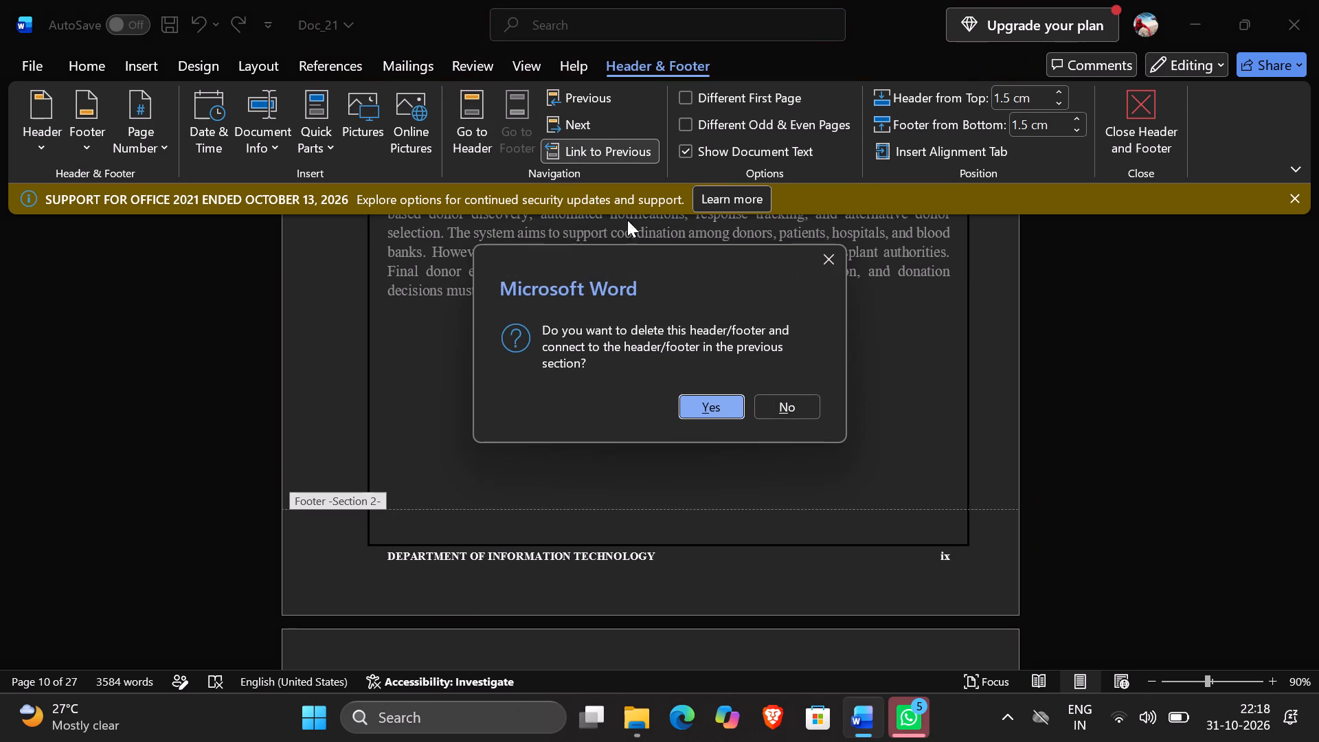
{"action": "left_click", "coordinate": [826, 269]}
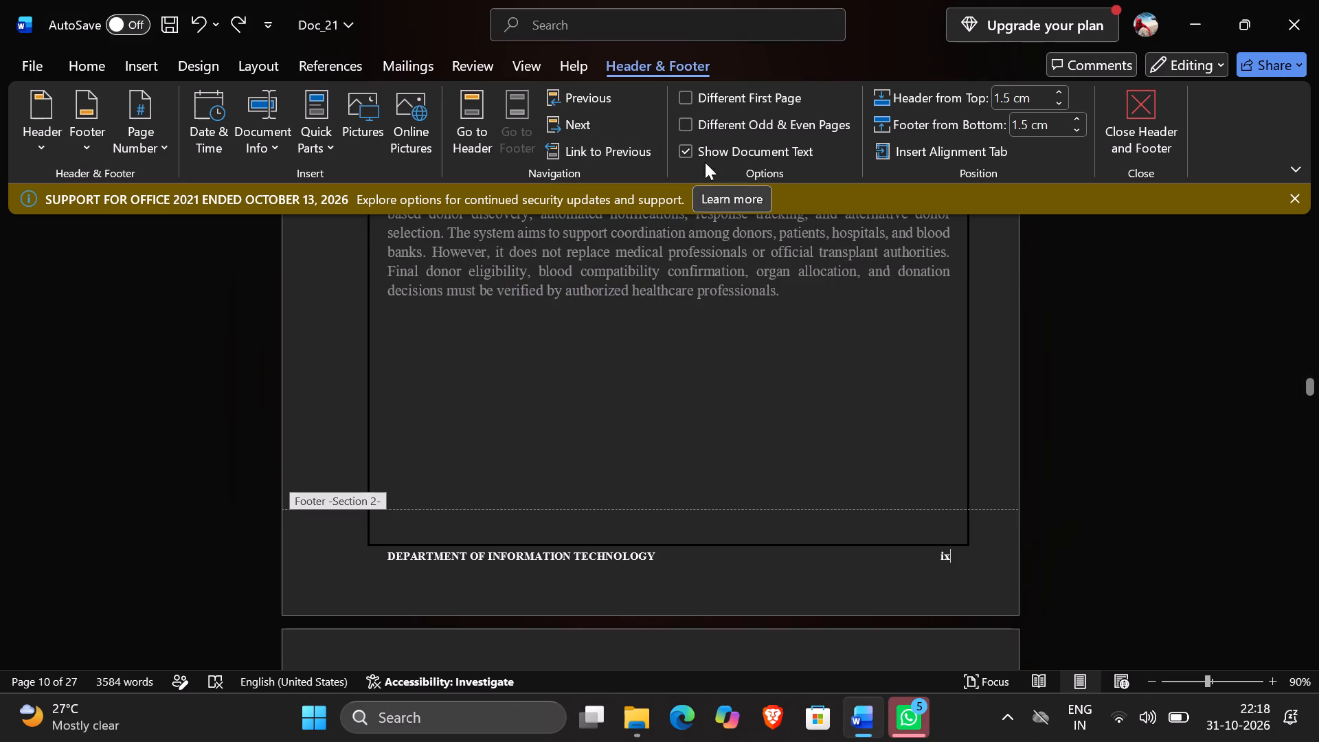
Go to the title page's first-page footer and examine page numbers and section labels from there through the List of Tables.
{"action": "left_click", "coordinate": [576, 119]}
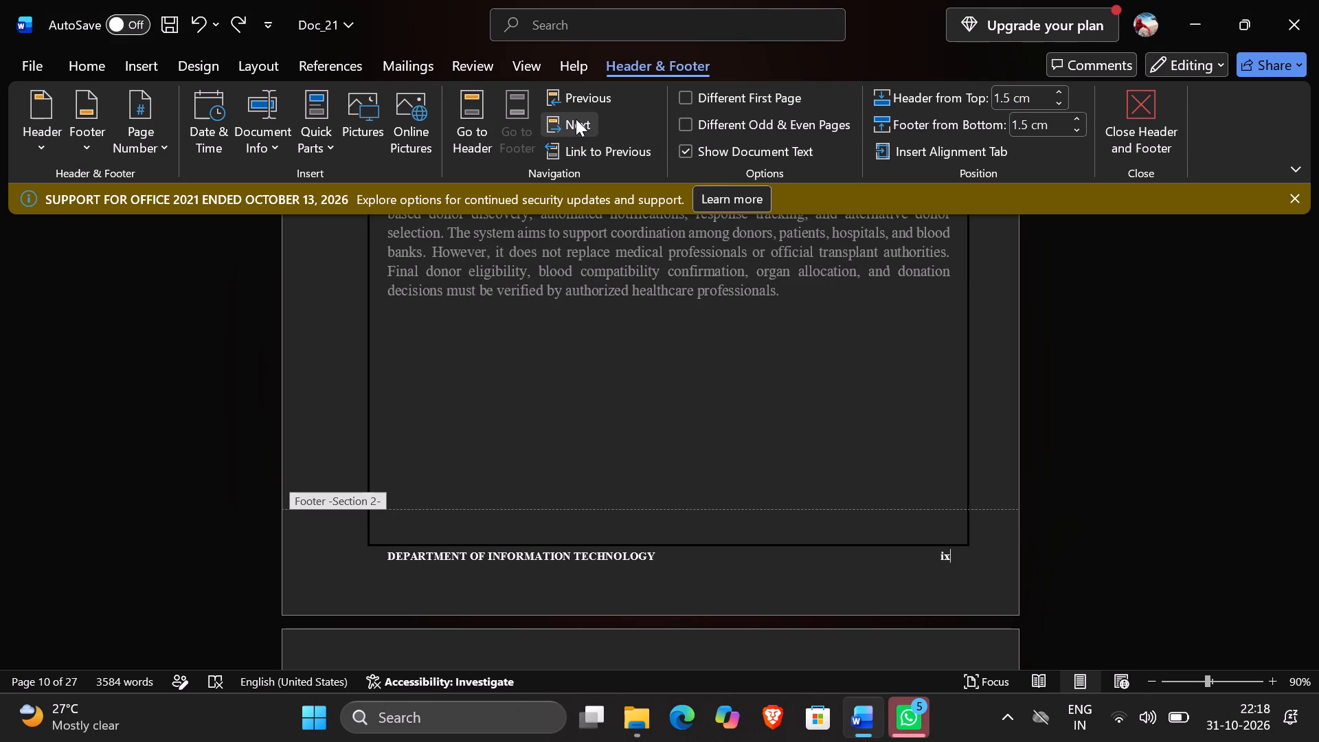
{"action": "left_click", "coordinate": [576, 119]}
{"action": "left_click", "coordinate": [576, 101]}
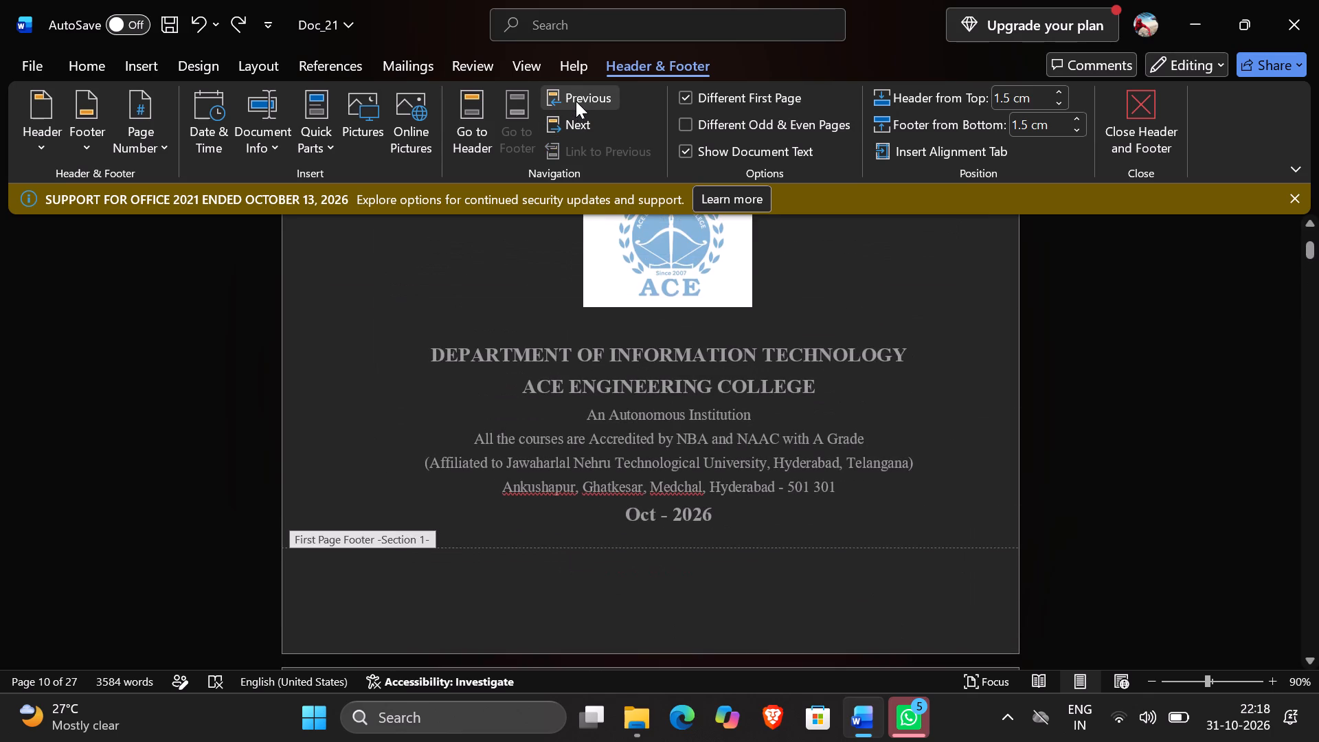
{"action": "scroll", "coordinate": [593, 460], "scroll_direction": "down", "scroll_amount": 5}
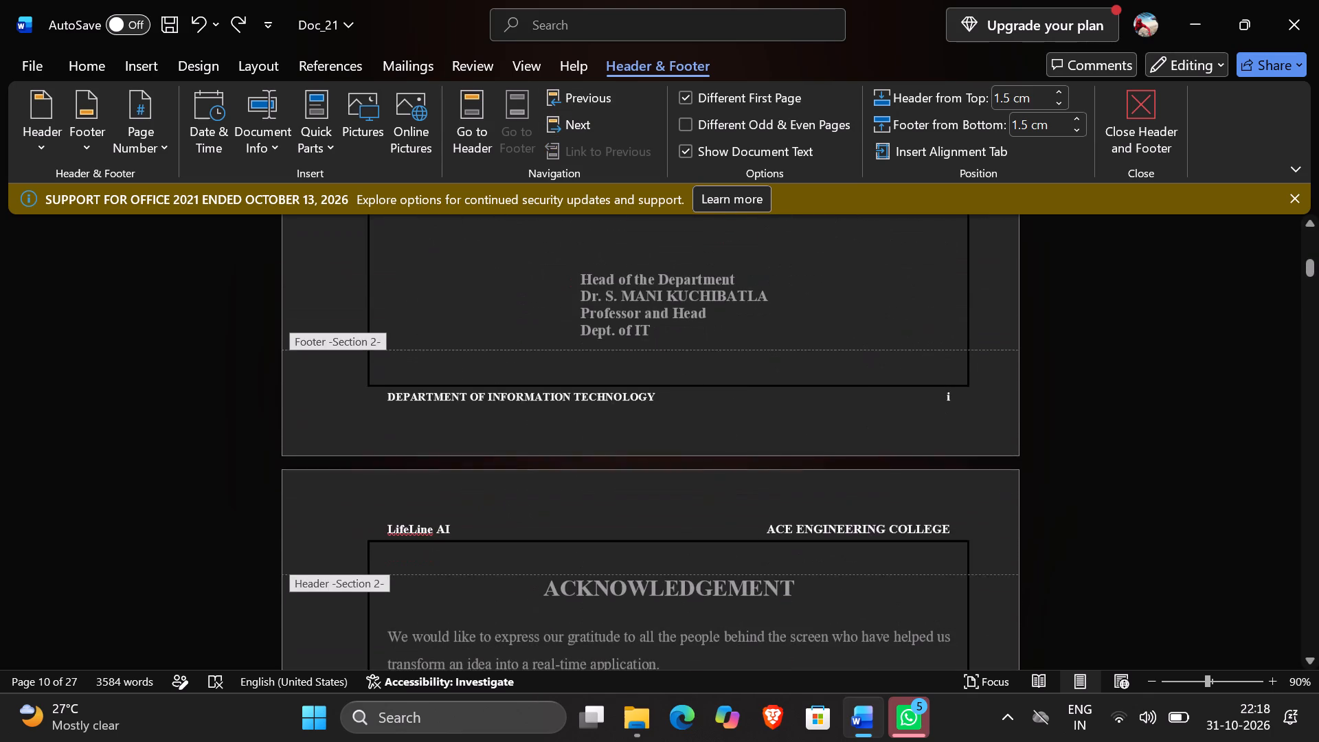
{"action": "scroll", "coordinate": [593, 460], "scroll_direction": "down", "scroll_amount": 4}
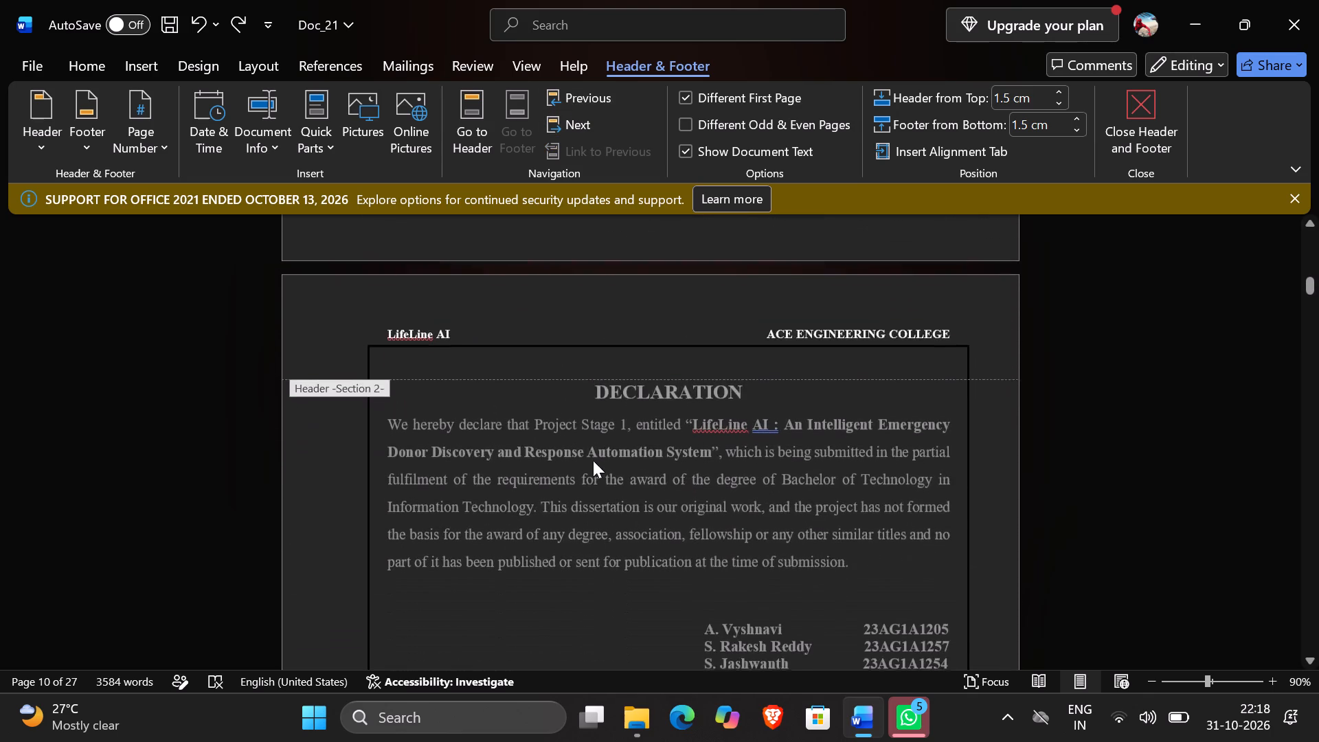
{"action": "scroll", "coordinate": [593, 460], "scroll_direction": "down", "scroll_amount": 6}
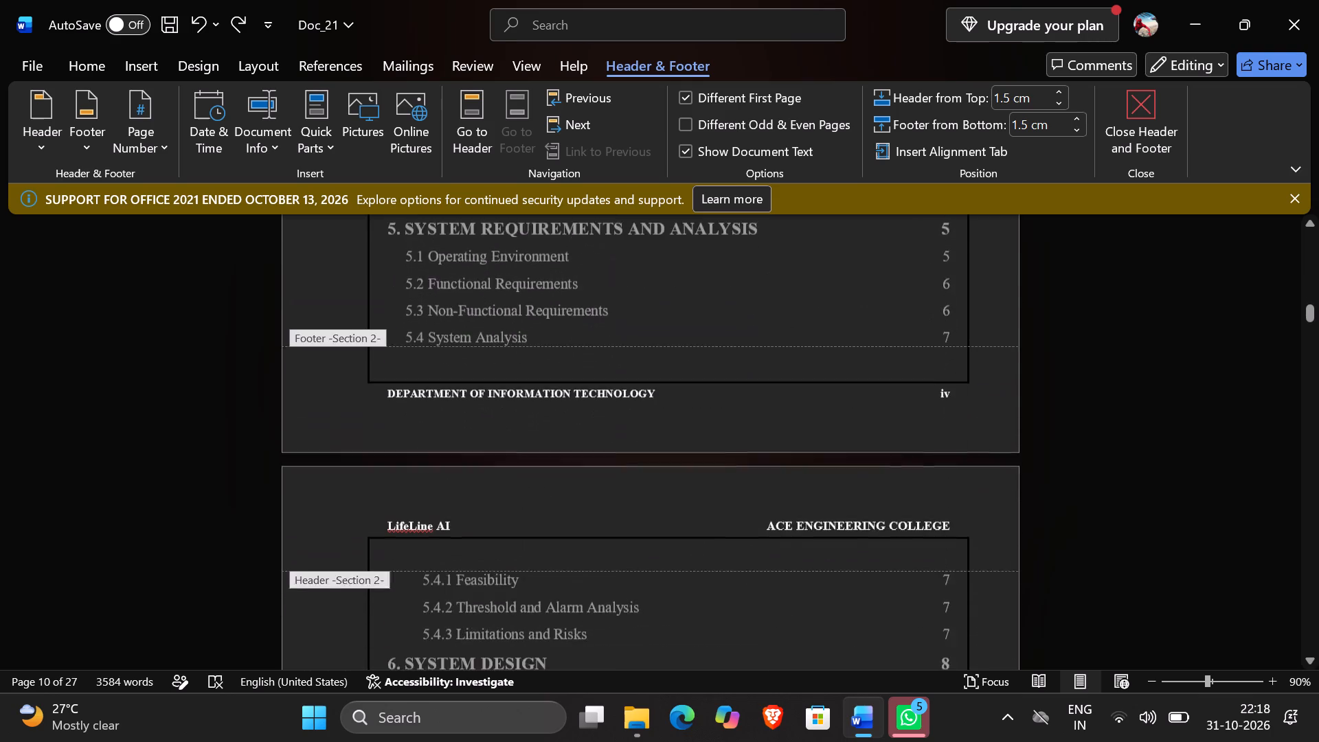
{"action": "scroll", "coordinate": [593, 460], "scroll_direction": "down", "scroll_amount": 6}
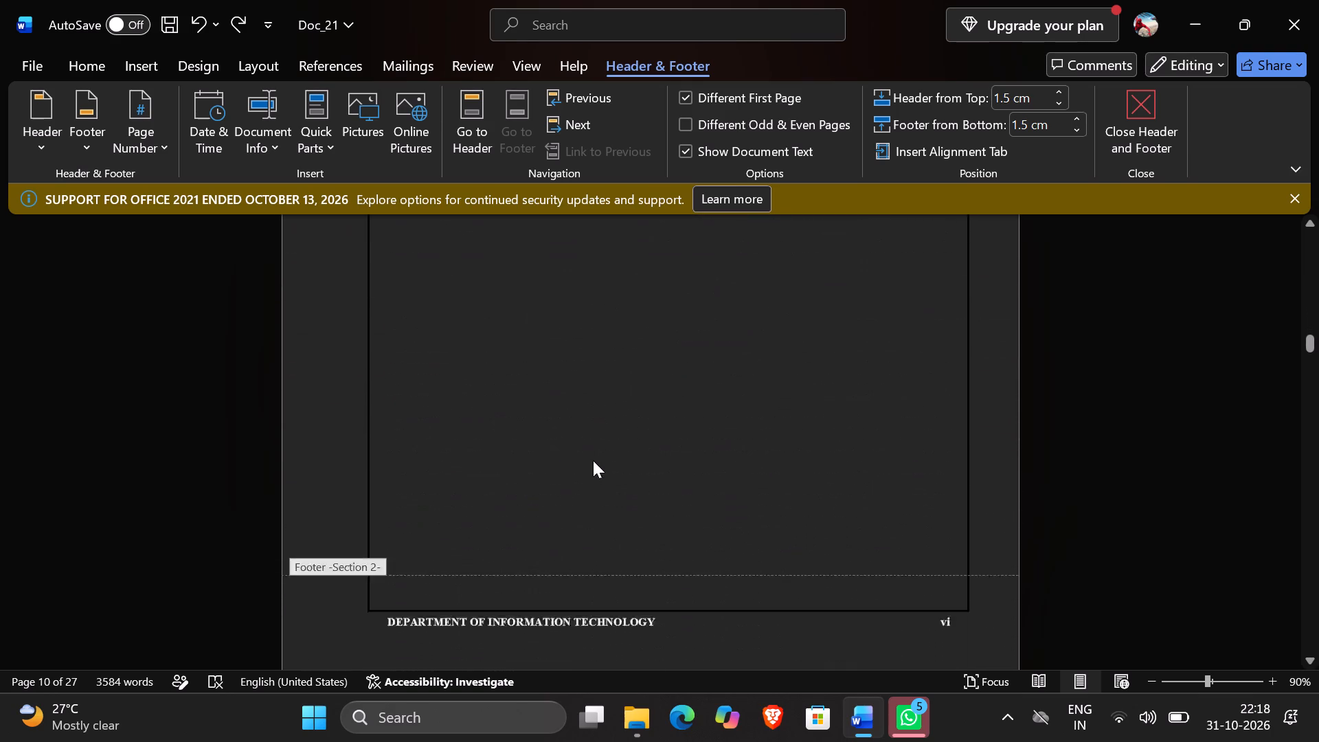
{"action": "scroll", "coordinate": [593, 460], "scroll_direction": "down", "scroll_amount": 5}
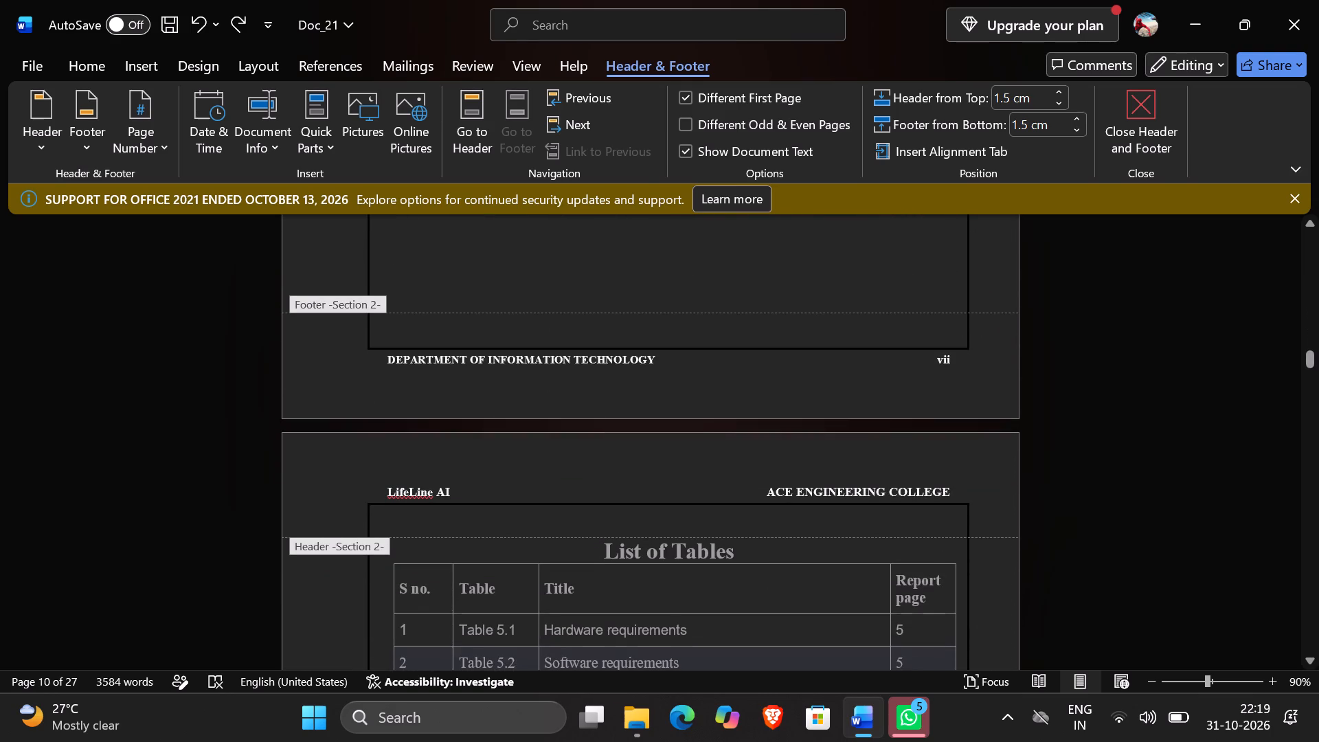
{"action": "scroll", "coordinate": [593, 460], "scroll_direction": "down", "scroll_amount": 2}
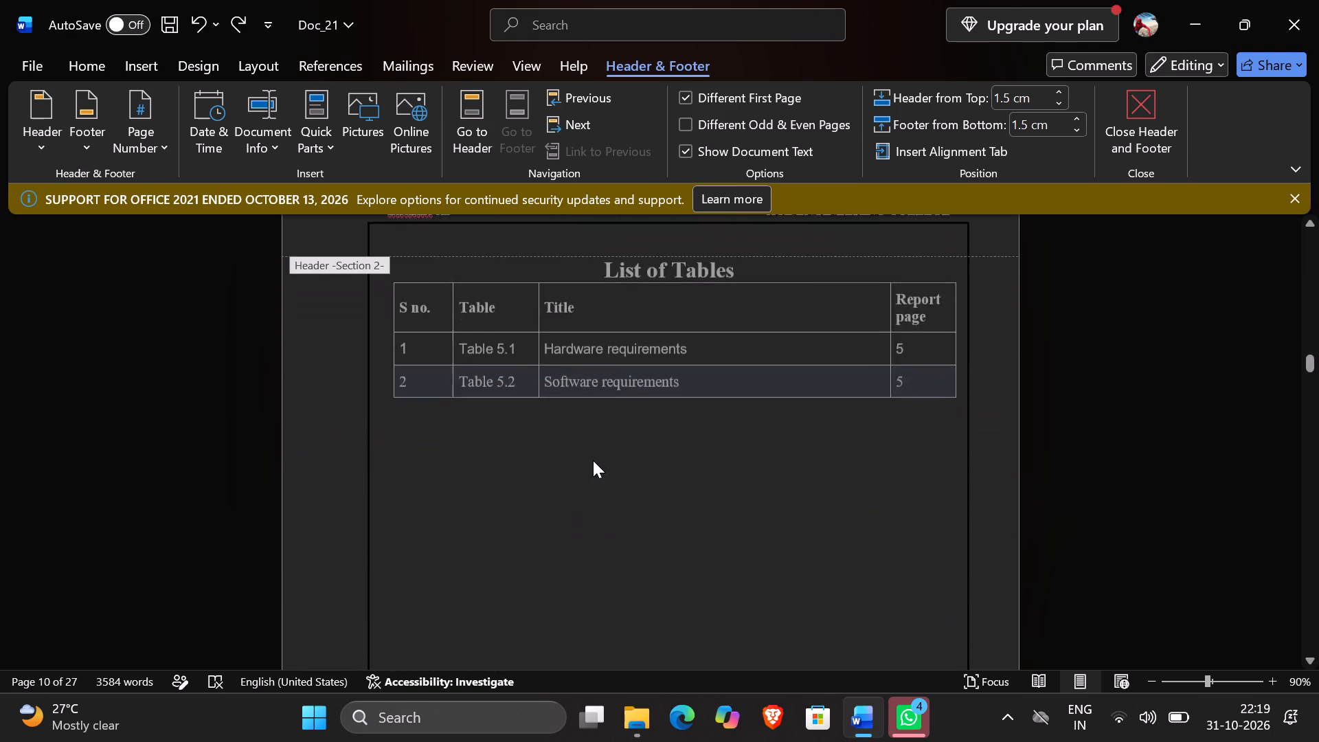
{"action": "scroll", "coordinate": [593, 460], "scroll_direction": "down", "scroll_amount": 5}
{"action": "scroll", "coordinate": [659, 396], "scroll_direction": "up", "scroll_amount": 2}
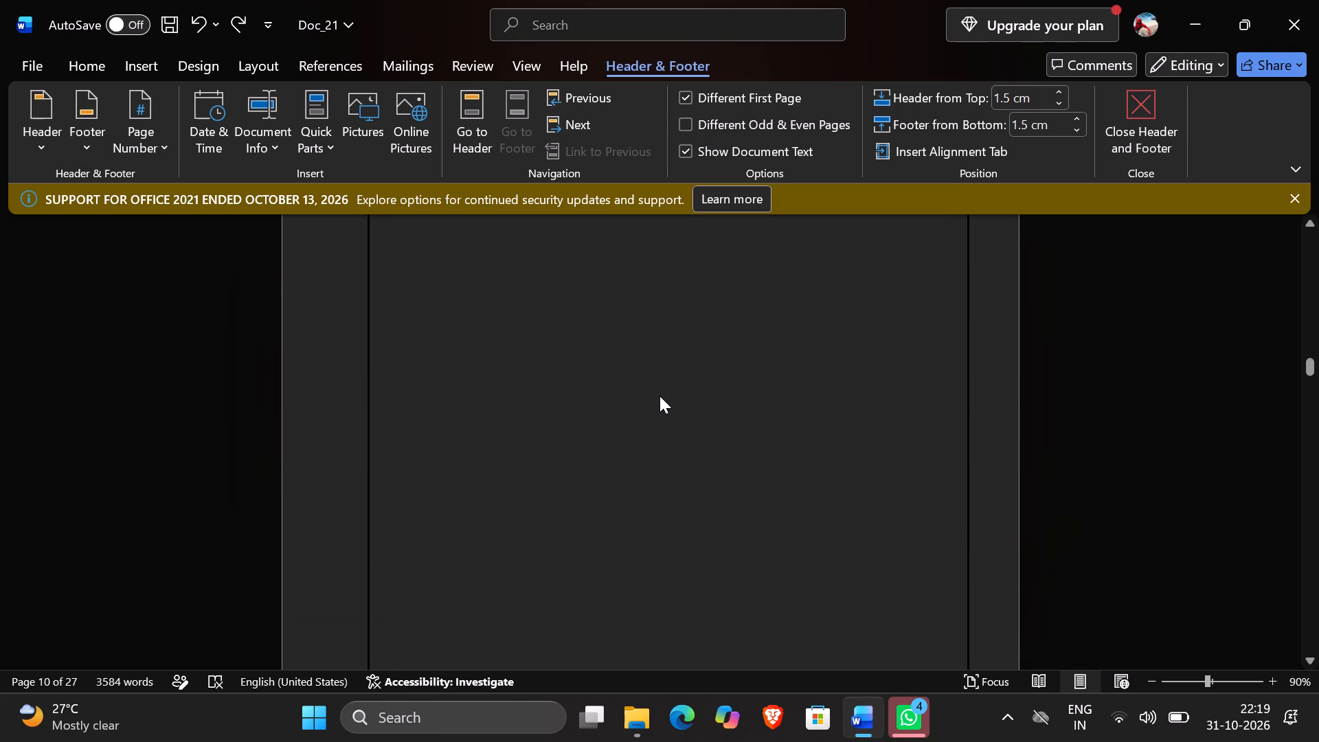
Recheck the footer page numbers and section labels between the title page and the Introduction.
{"action": "left_click", "coordinate": [634, 418]}
{"action": "scroll", "coordinate": [634, 418], "scroll_direction": "down", "scroll_amount": 2}
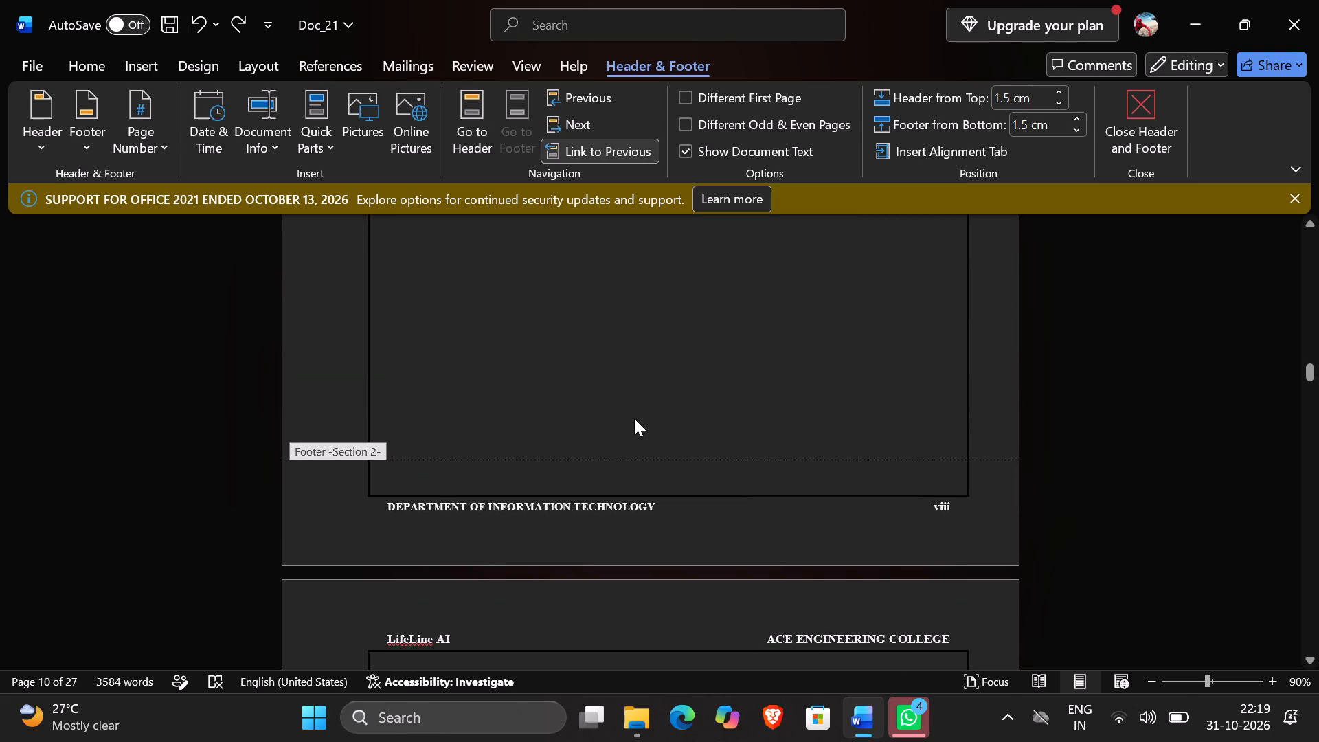
{"action": "key", "text": "Return"}
{"action": "scroll", "coordinate": [634, 418], "scroll_direction": "up", "scroll_amount": 1}
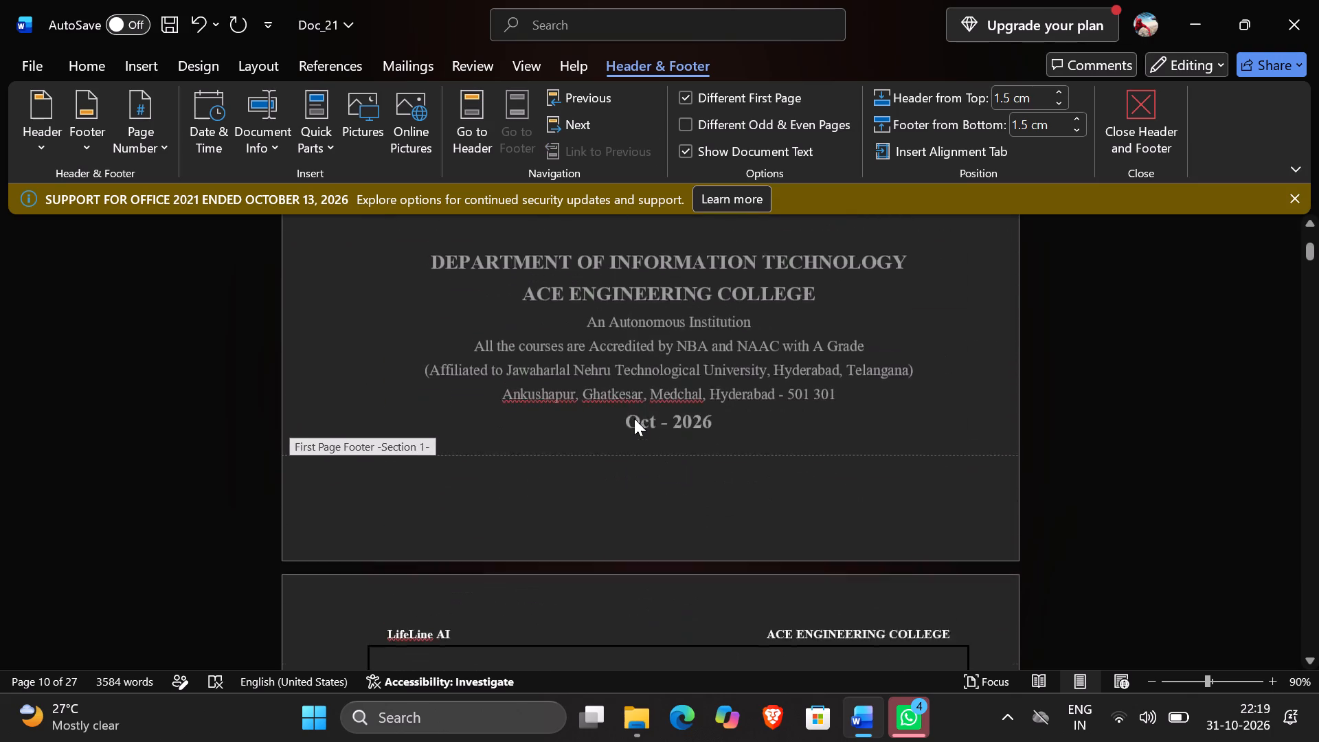
{"action": "scroll", "coordinate": [634, 418], "scroll_direction": "up", "scroll_amount": 1}
{"action": "scroll", "coordinate": [634, 418], "scroll_direction": "down", "scroll_amount": 14}
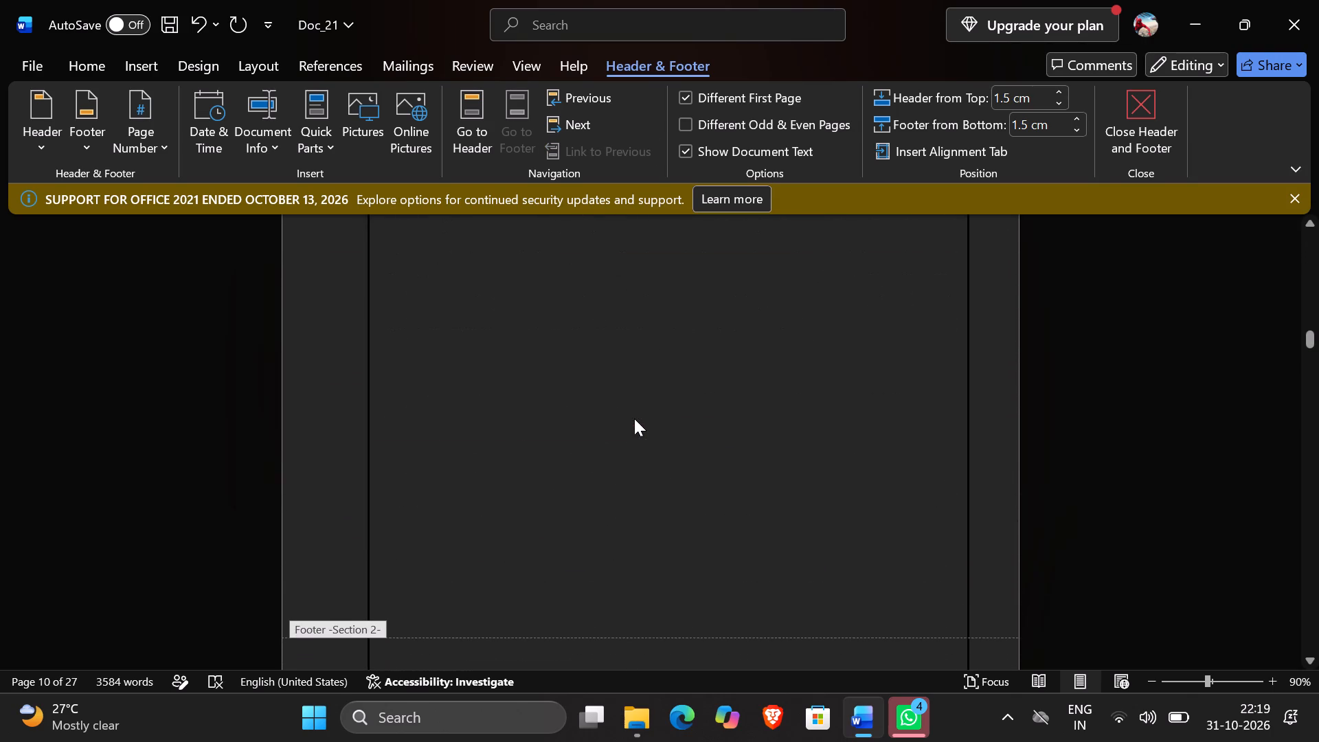
{"action": "scroll", "coordinate": [634, 418], "scroll_direction": "down", "scroll_amount": 6}
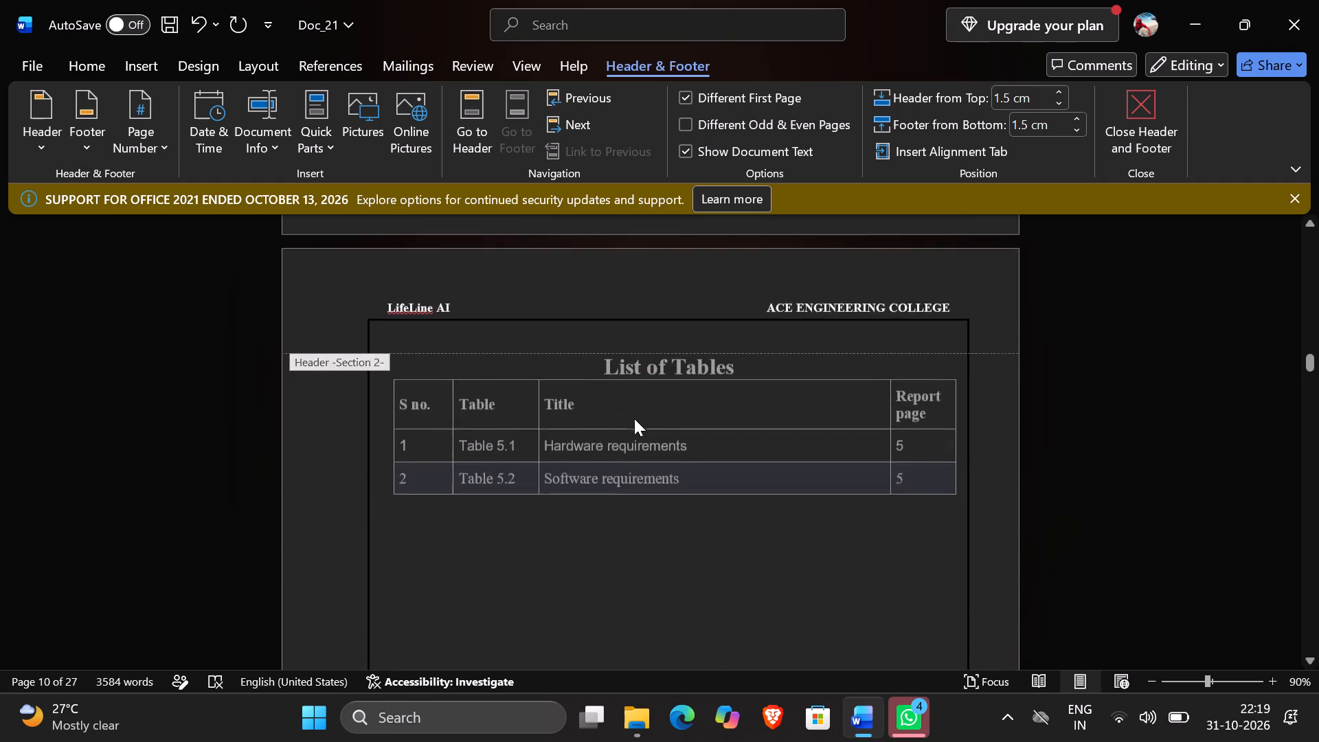
{"action": "scroll", "coordinate": [634, 418], "scroll_direction": "down", "scroll_amount": 4}
{"action": "scroll", "coordinate": [589, 466], "scroll_direction": "up", "scroll_amount": 1}
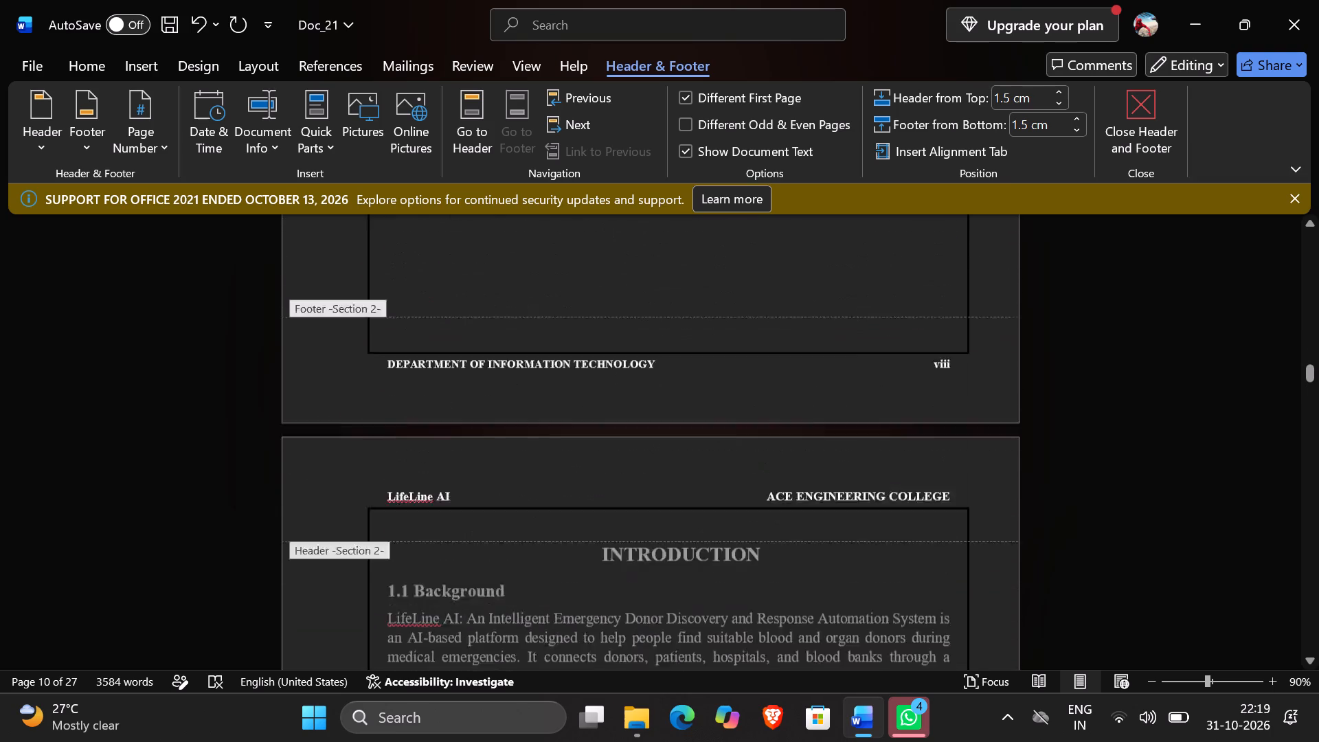
{"action": "scroll", "coordinate": [589, 466], "scroll_direction": "up", "scroll_amount": 1}
{"action": "scroll", "coordinate": [589, 466], "scroll_direction": "down", "scroll_amount": 4}
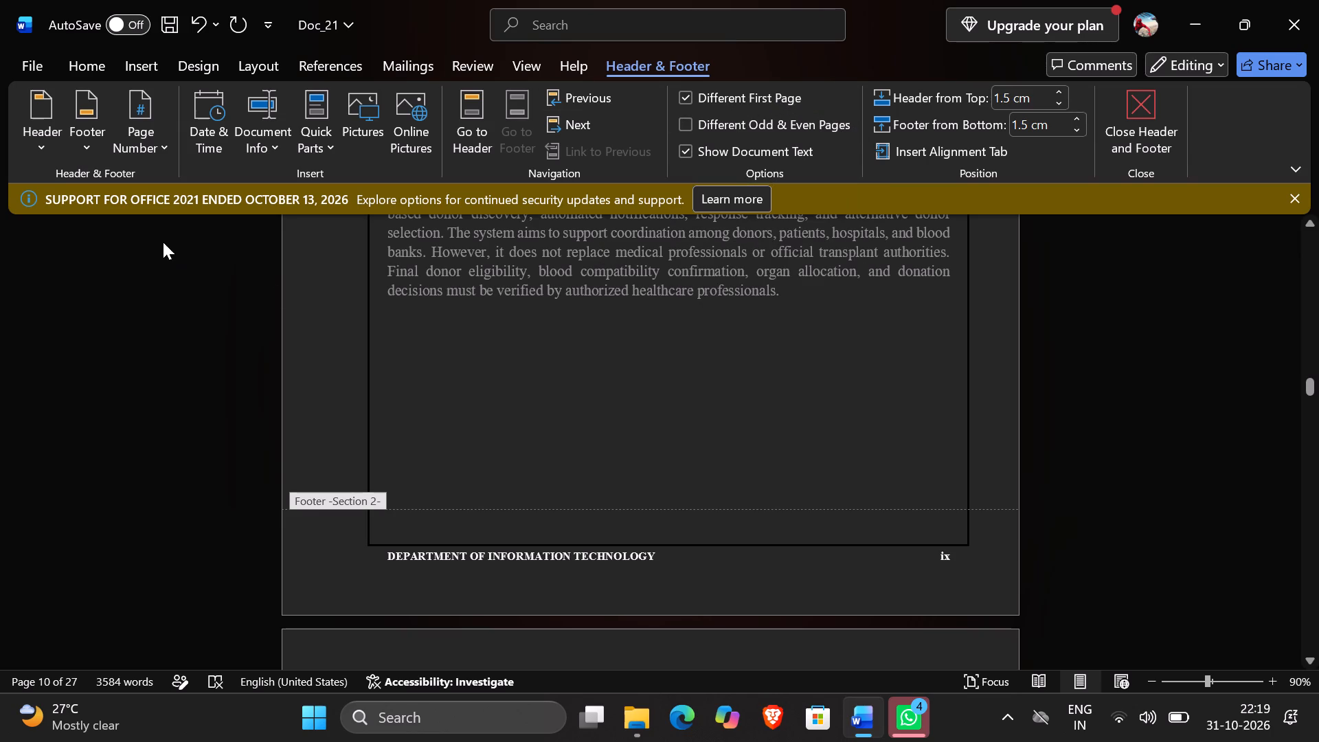
Check the page number format and starting number settings while editing the footers.
{"action": "left_click", "coordinate": [137, 136]}
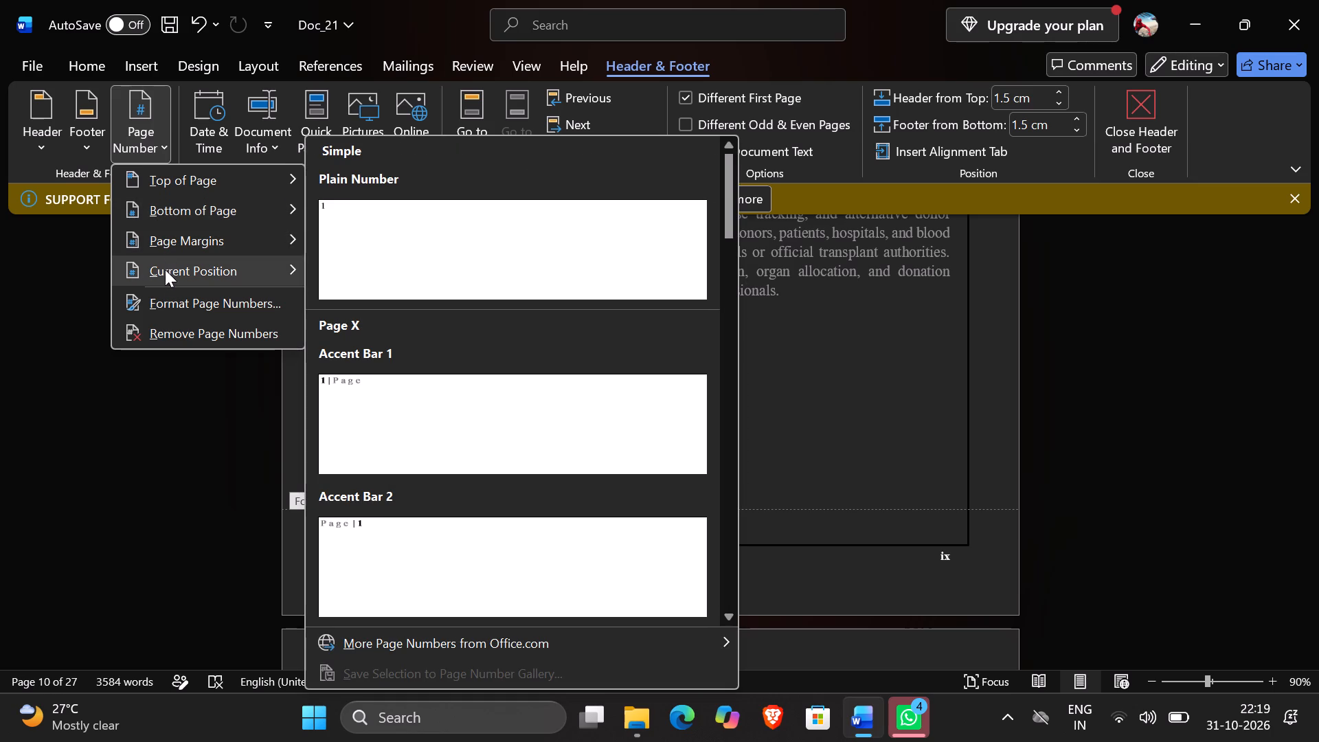
{"action": "left_click", "coordinate": [171, 294]}
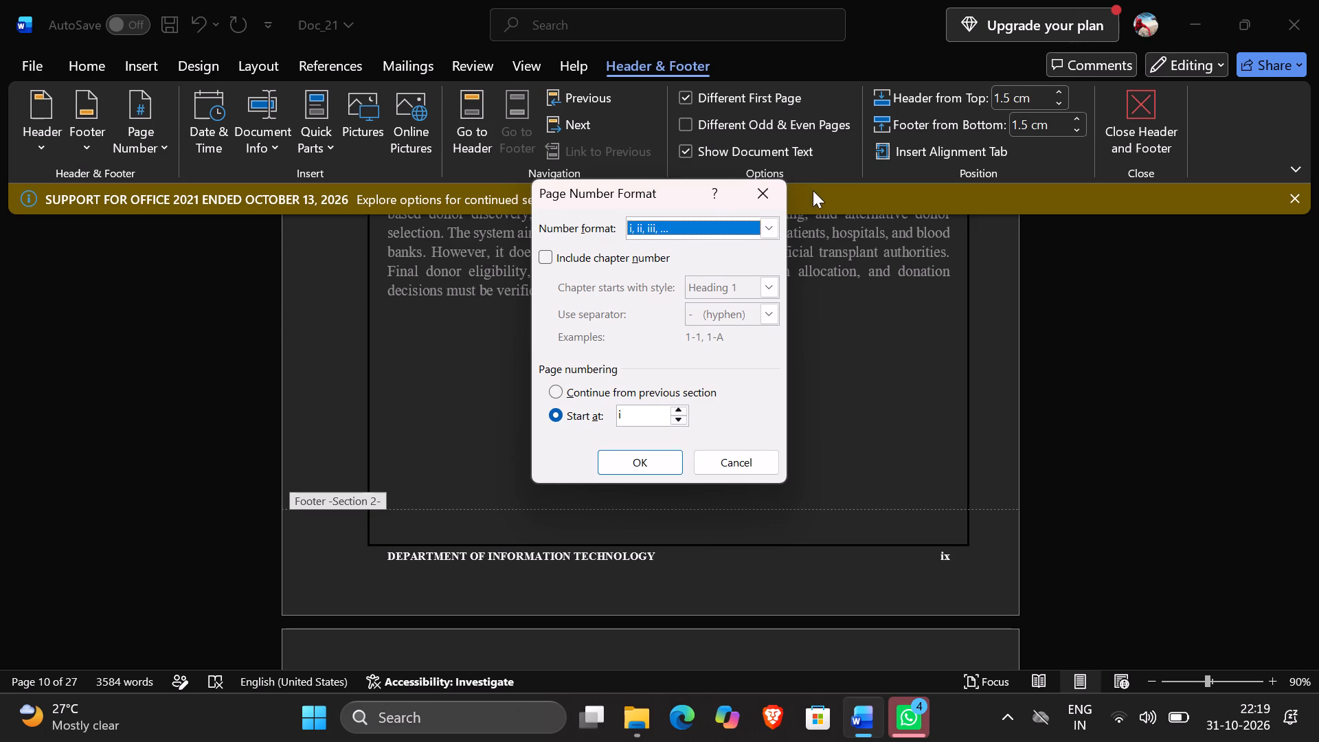
{"action": "left_click", "coordinate": [776, 192]}
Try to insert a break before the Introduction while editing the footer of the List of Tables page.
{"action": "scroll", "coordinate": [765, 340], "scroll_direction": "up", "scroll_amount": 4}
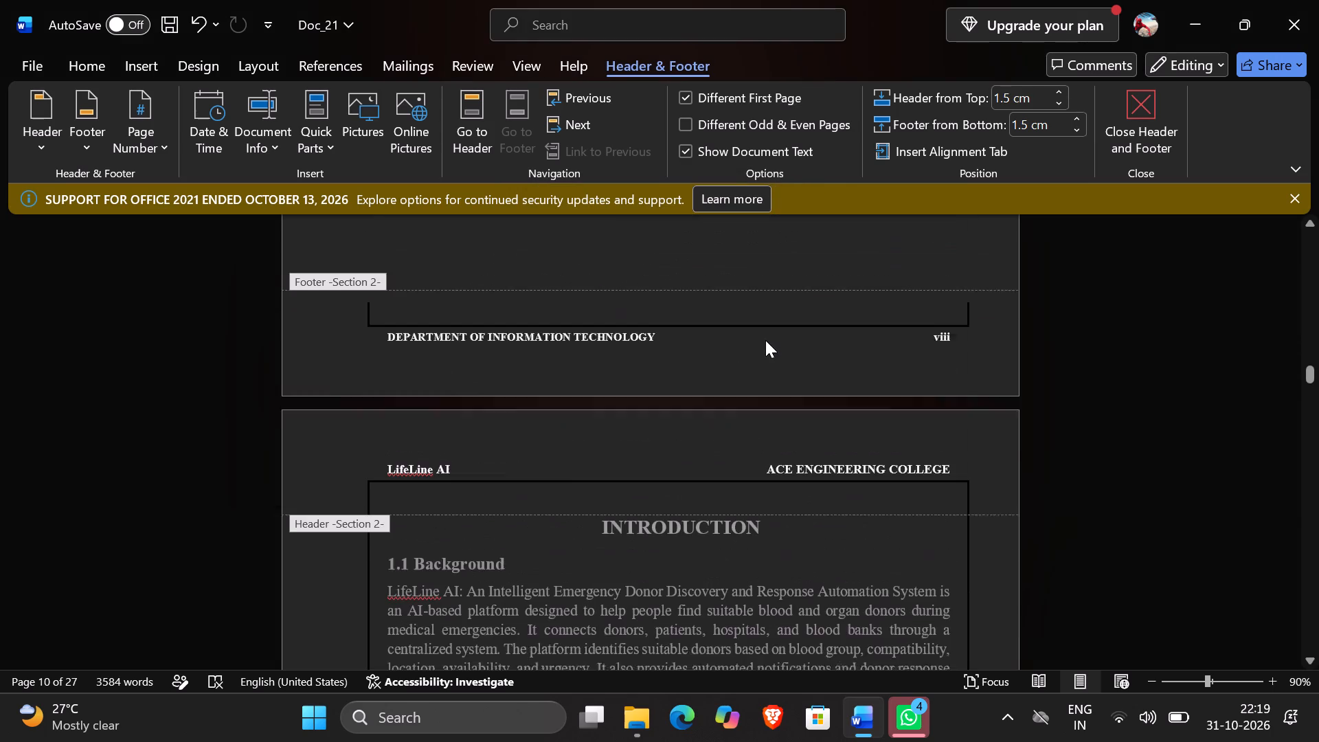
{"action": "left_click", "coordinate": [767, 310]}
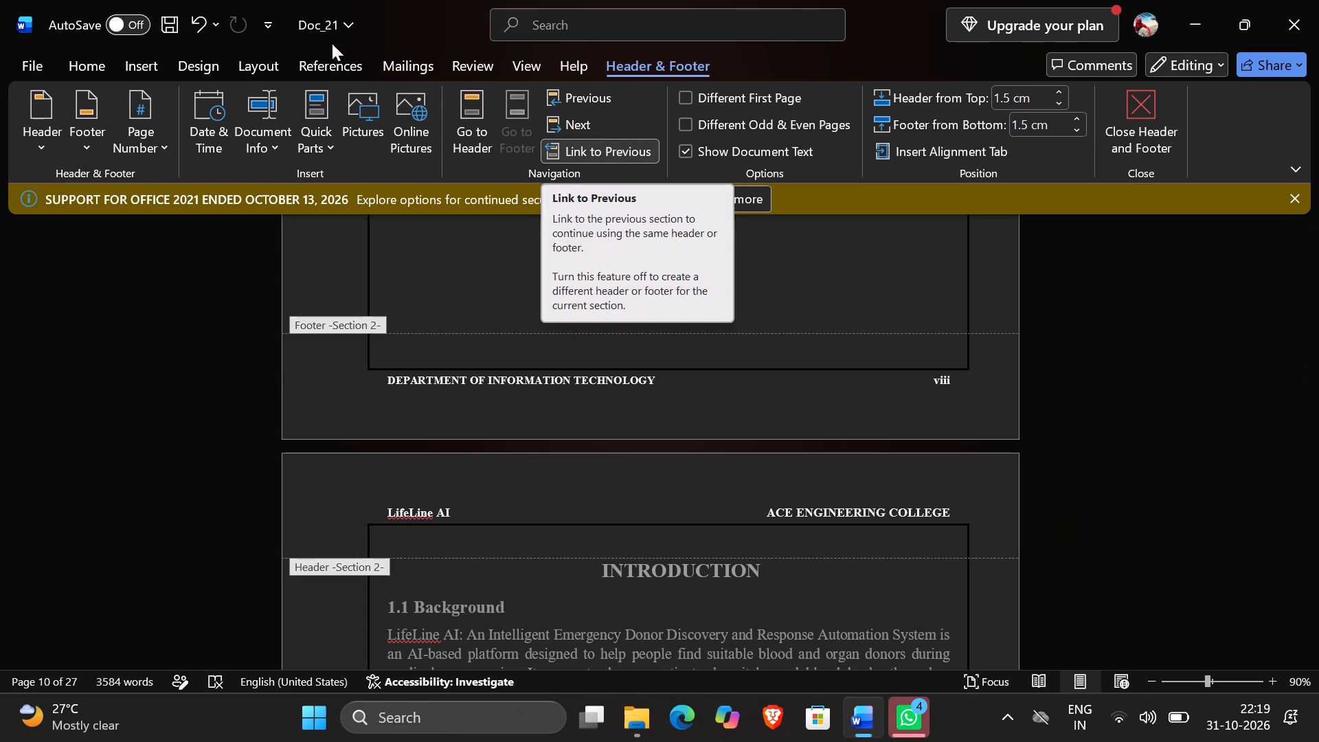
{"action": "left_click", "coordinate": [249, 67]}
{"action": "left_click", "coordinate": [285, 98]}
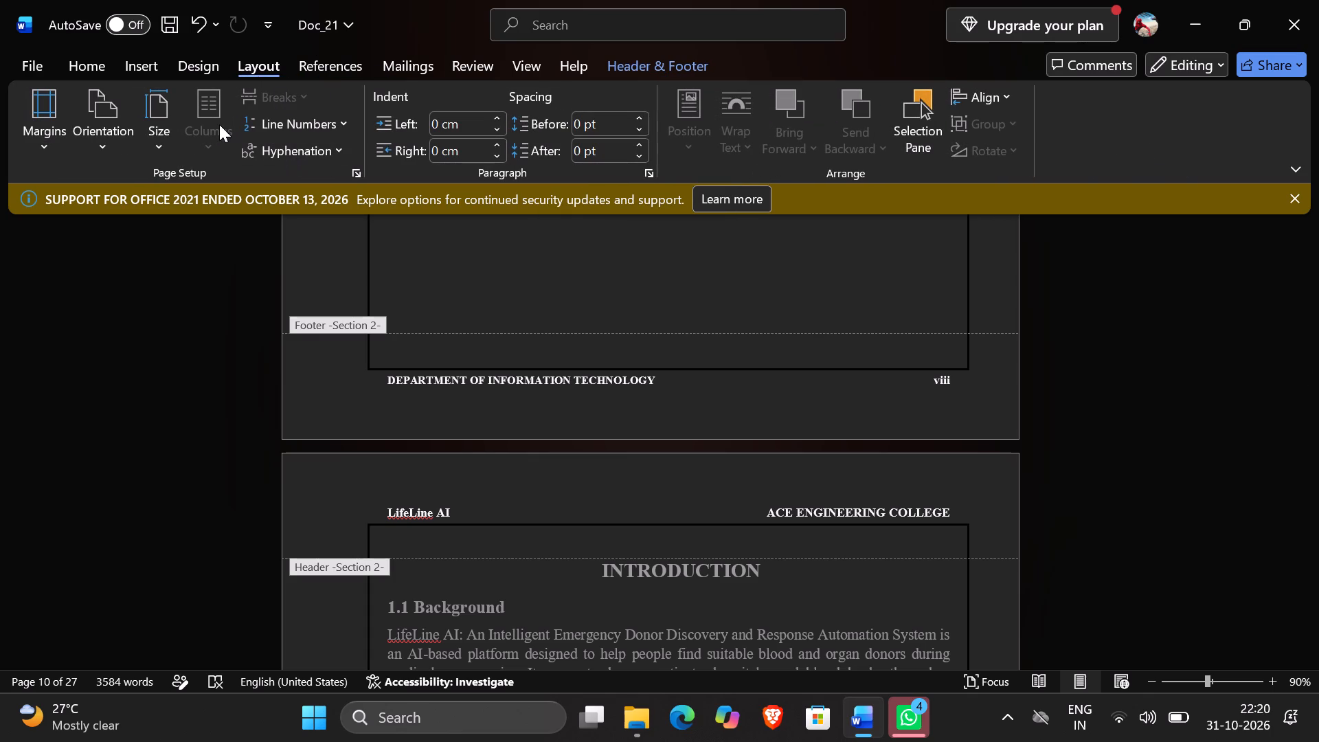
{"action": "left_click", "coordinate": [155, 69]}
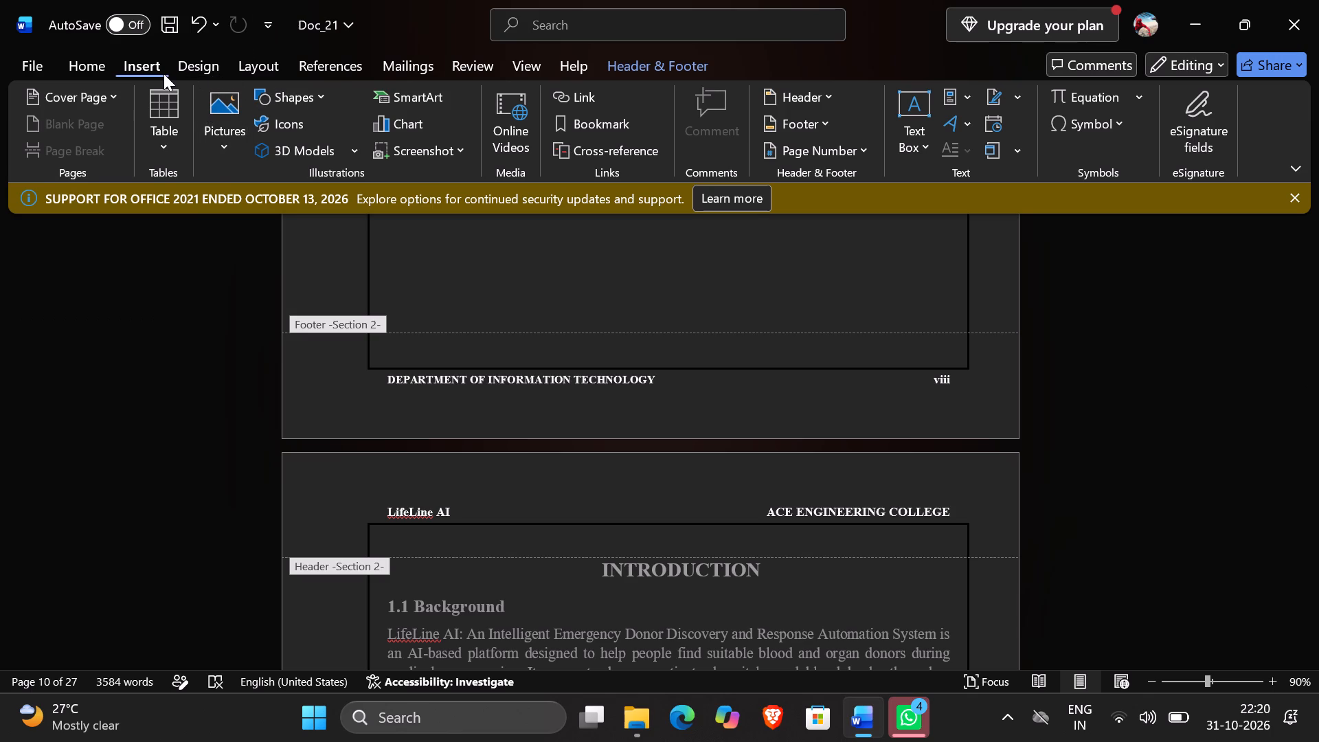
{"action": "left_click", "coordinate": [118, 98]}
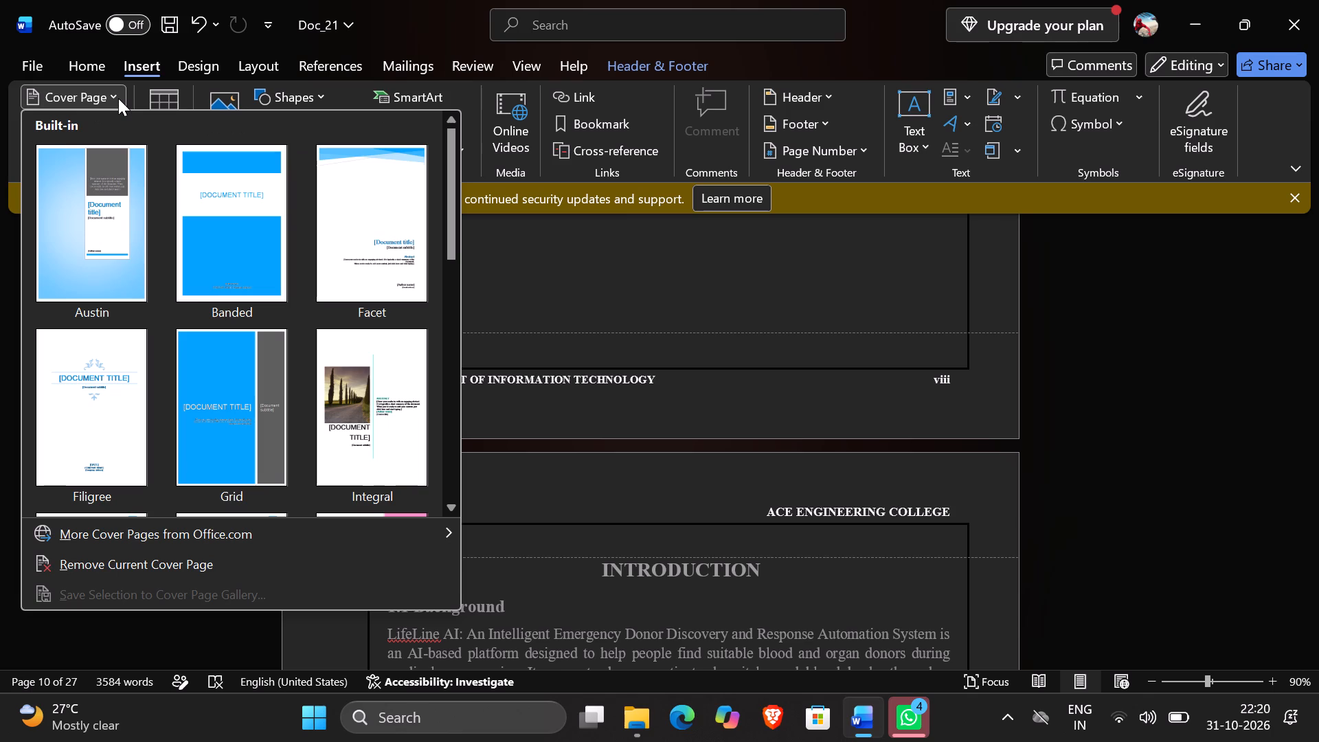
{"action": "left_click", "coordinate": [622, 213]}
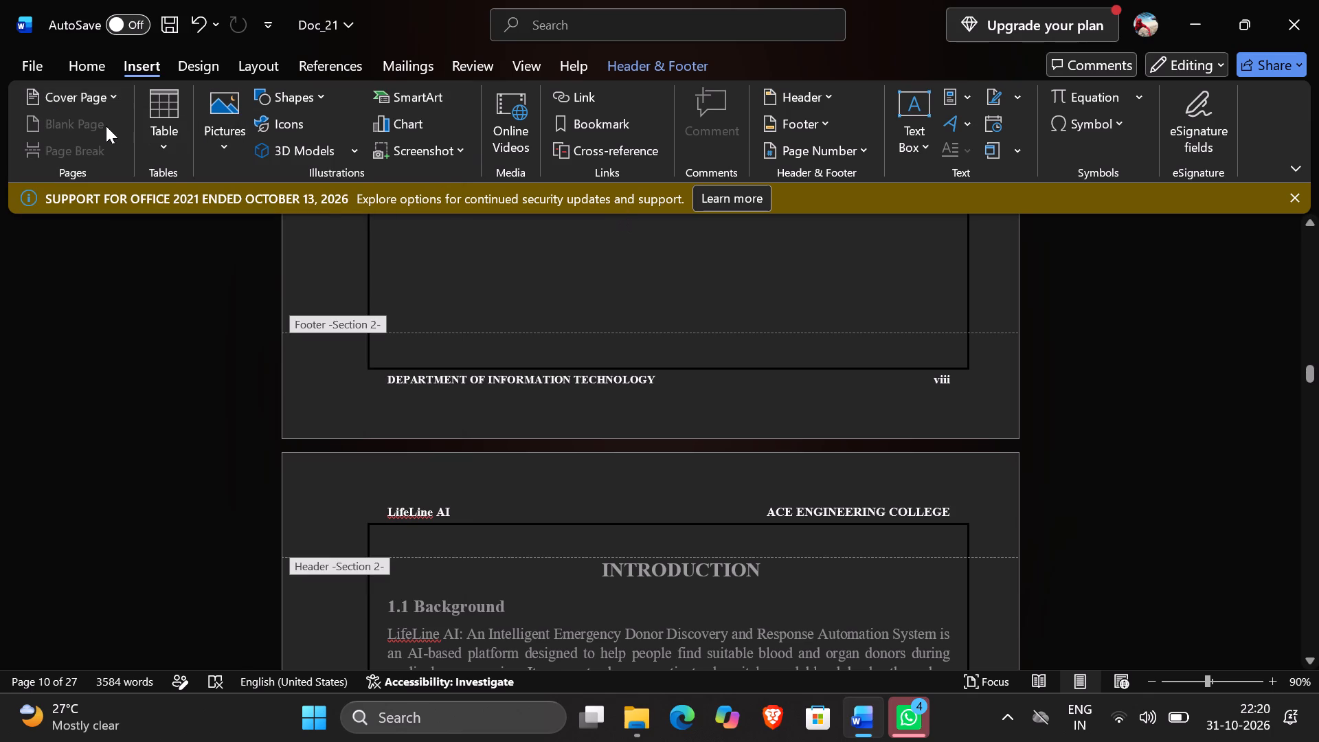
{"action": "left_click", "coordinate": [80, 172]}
Delete the page number from the Introduction page's footer.
{"action": "scroll", "coordinate": [725, 442], "scroll_direction": "down", "scroll_amount": 5}
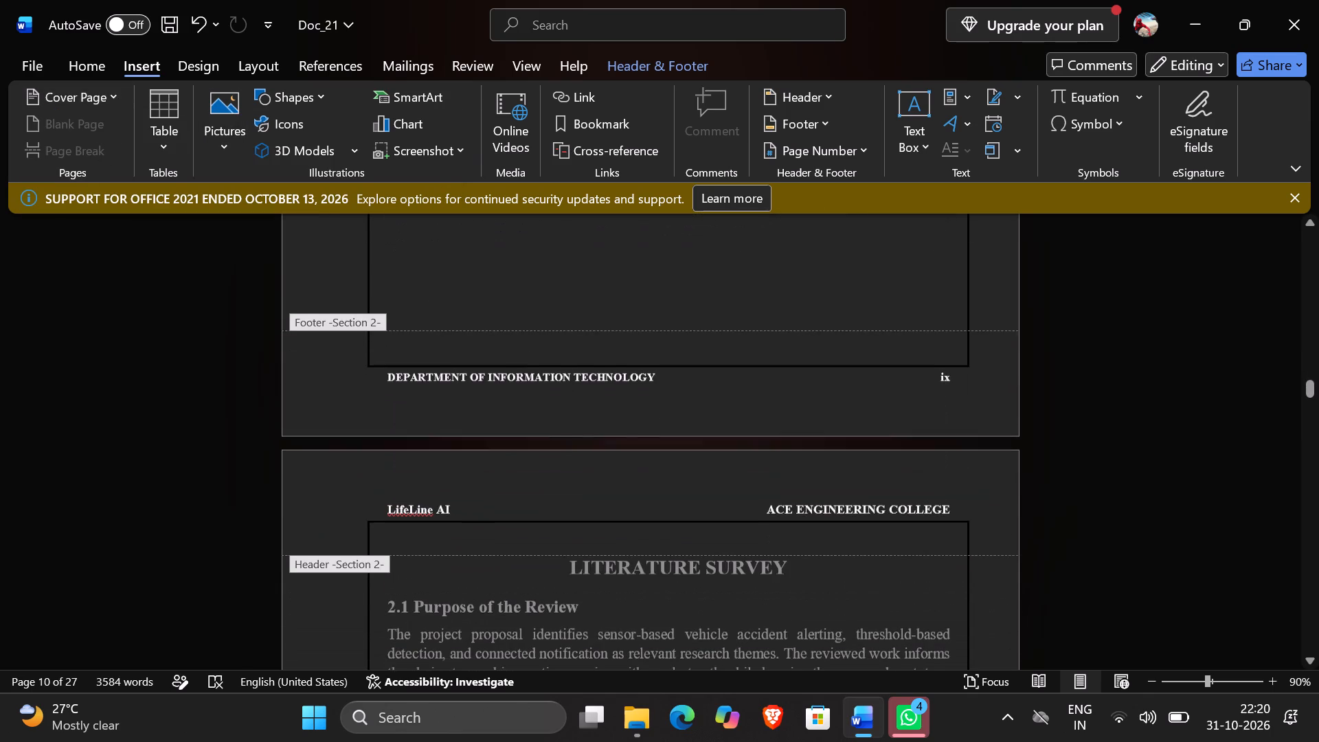
{"action": "left_click", "coordinate": [956, 374]}
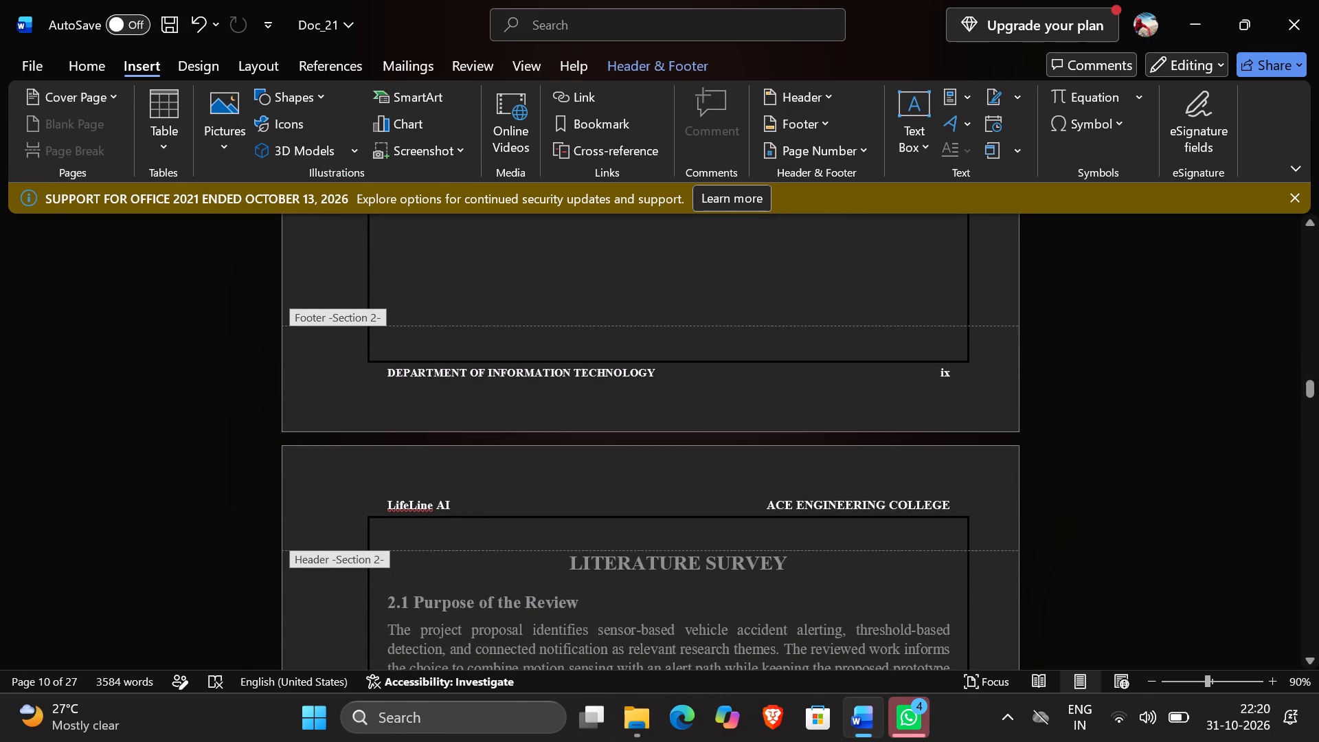
{"action": "key", "text": "BackSpace"}
{"action": "key", "text": "BackSpace"}
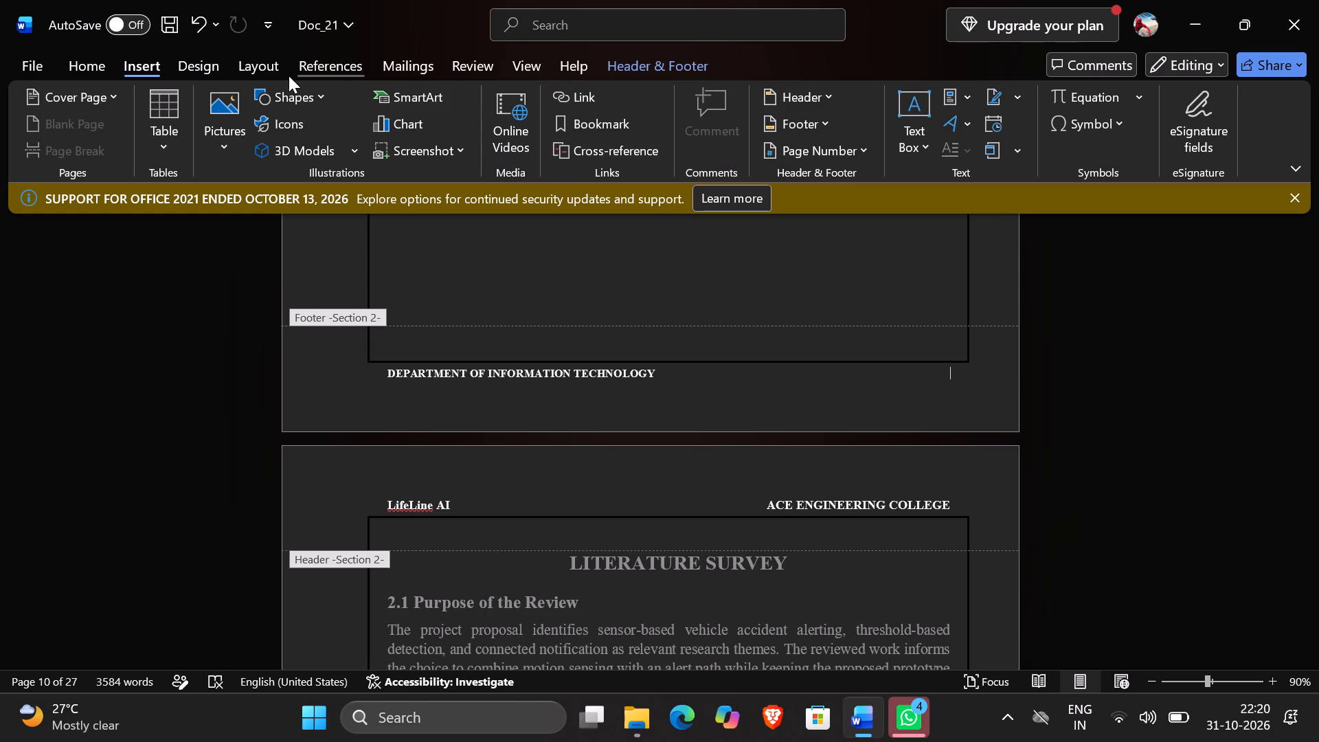
Open the line numbering options and accept the Page Setup layout for this section with a new-page section start.
{"action": "left_click", "coordinate": [225, 58]}
{"action": "left_click", "coordinate": [250, 60]}
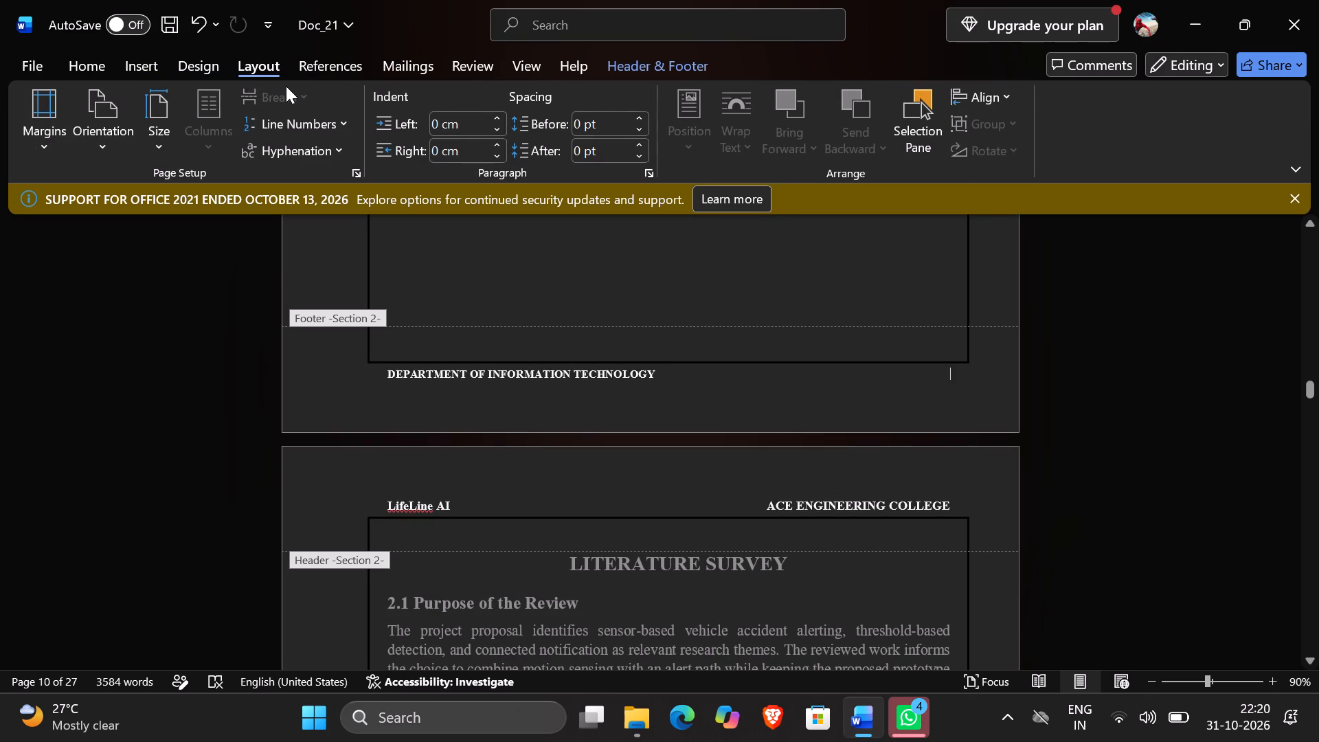
{"action": "left_click", "coordinate": [313, 113]}
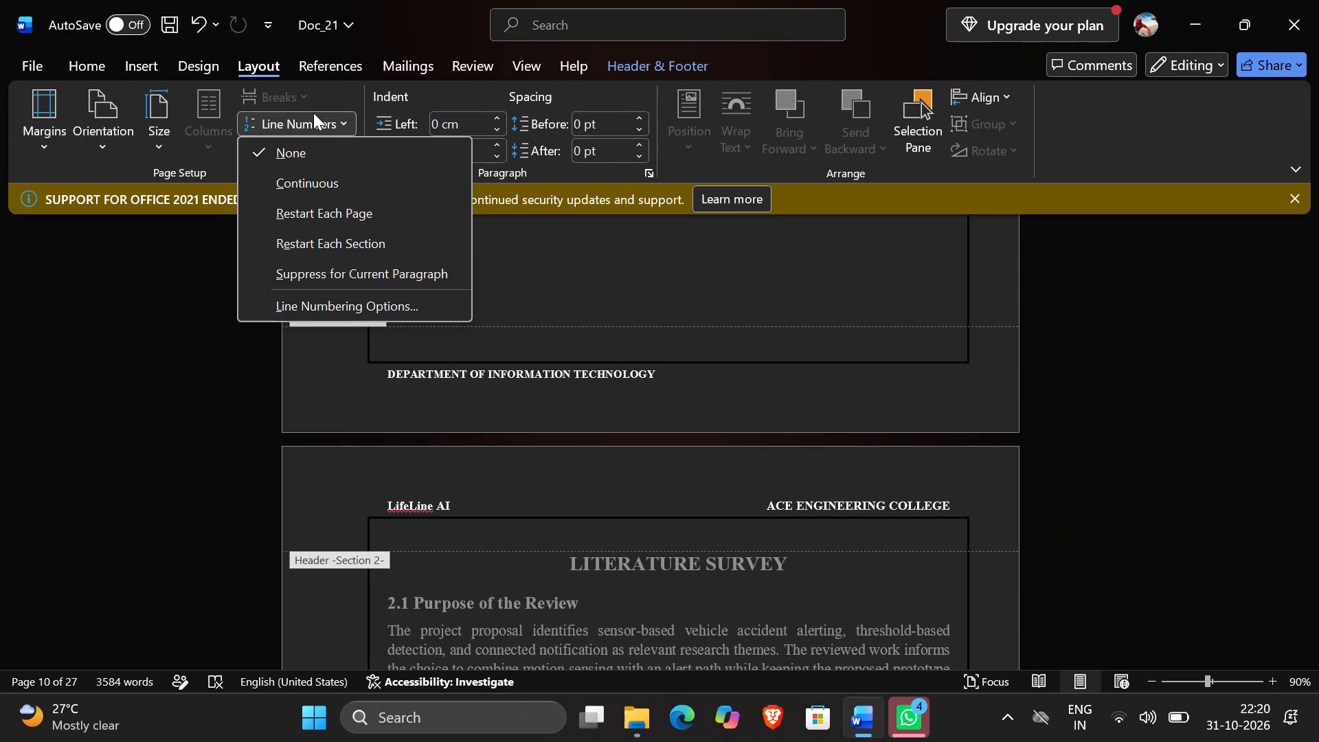
{"action": "left_click", "coordinate": [313, 113]}
{"action": "left_click", "coordinate": [331, 117]}
{"action": "left_click", "coordinate": [346, 307]}
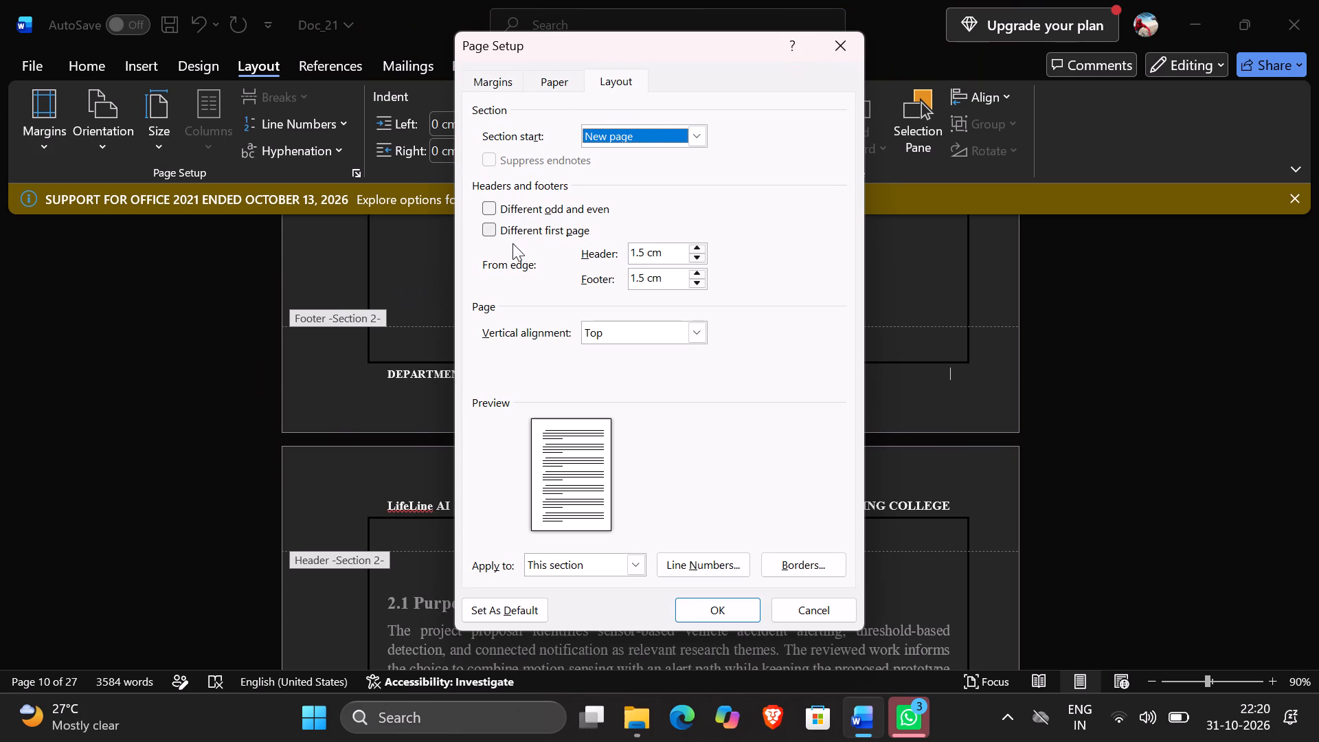
{"action": "left_click", "coordinate": [692, 603]}
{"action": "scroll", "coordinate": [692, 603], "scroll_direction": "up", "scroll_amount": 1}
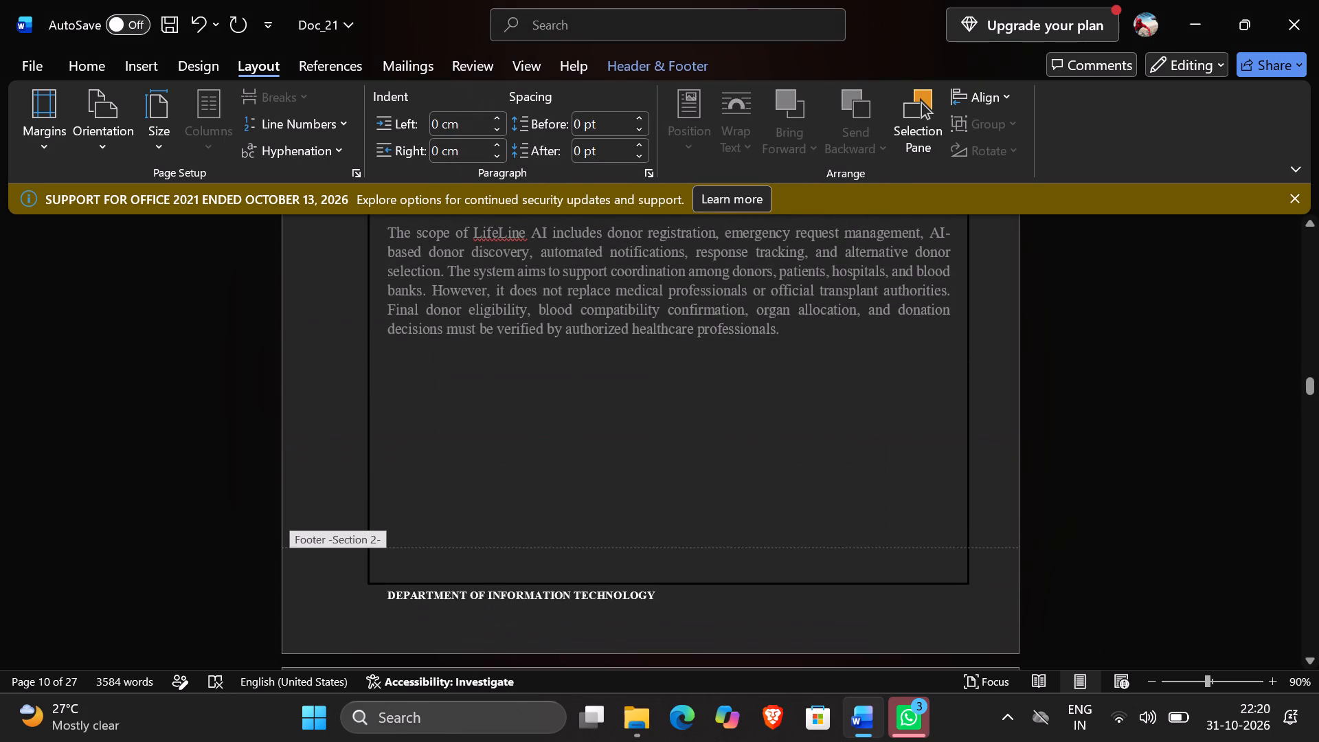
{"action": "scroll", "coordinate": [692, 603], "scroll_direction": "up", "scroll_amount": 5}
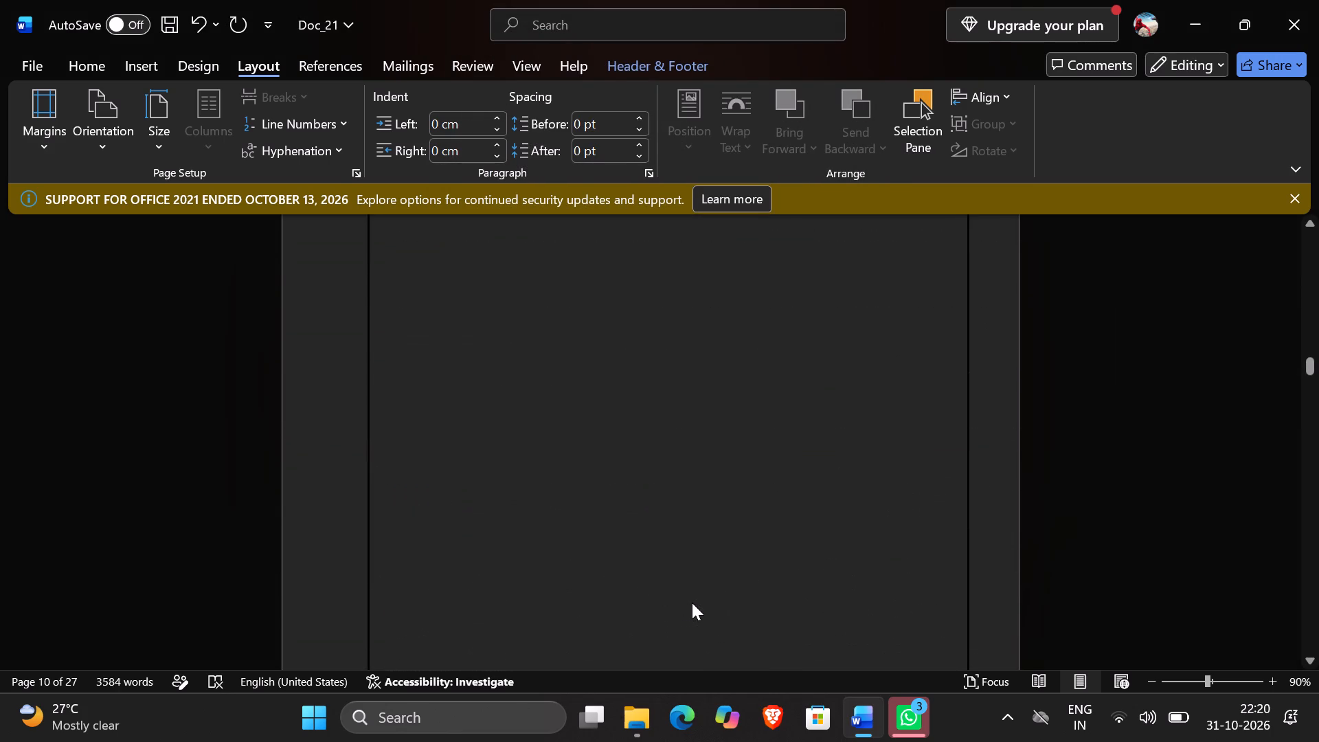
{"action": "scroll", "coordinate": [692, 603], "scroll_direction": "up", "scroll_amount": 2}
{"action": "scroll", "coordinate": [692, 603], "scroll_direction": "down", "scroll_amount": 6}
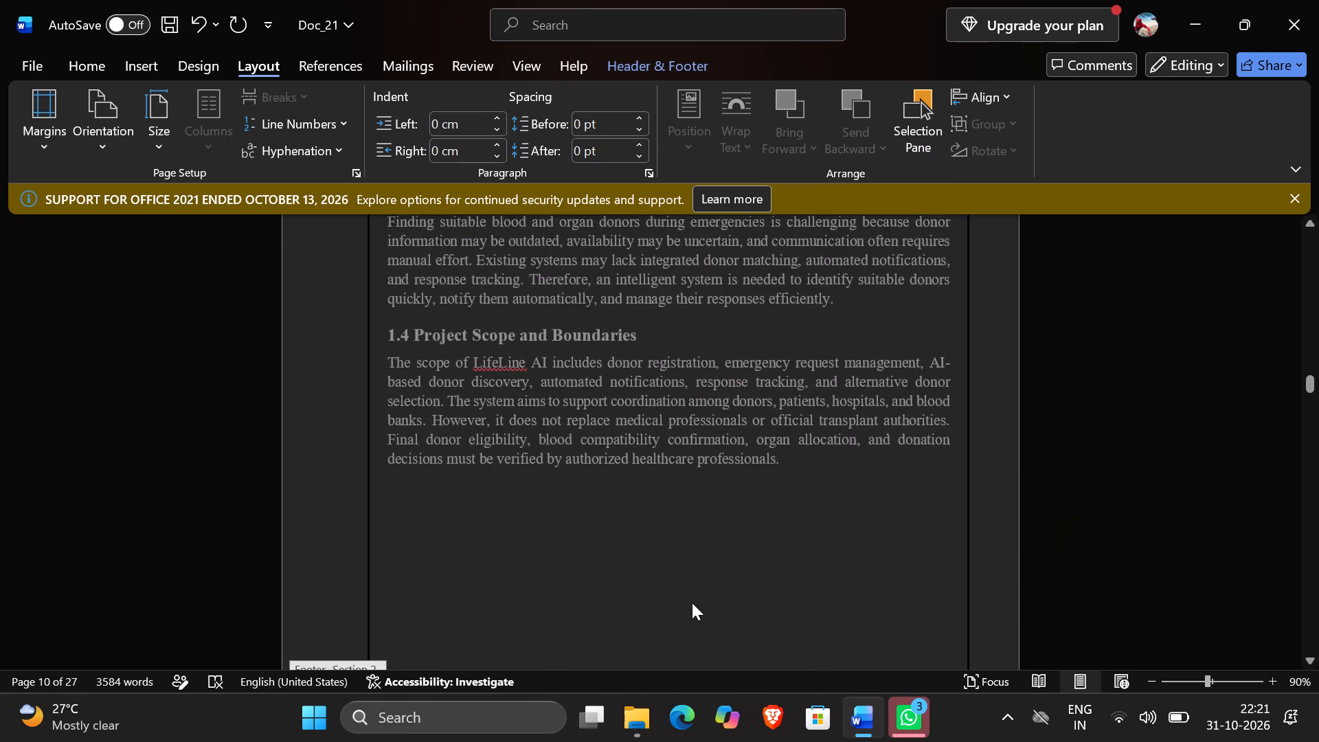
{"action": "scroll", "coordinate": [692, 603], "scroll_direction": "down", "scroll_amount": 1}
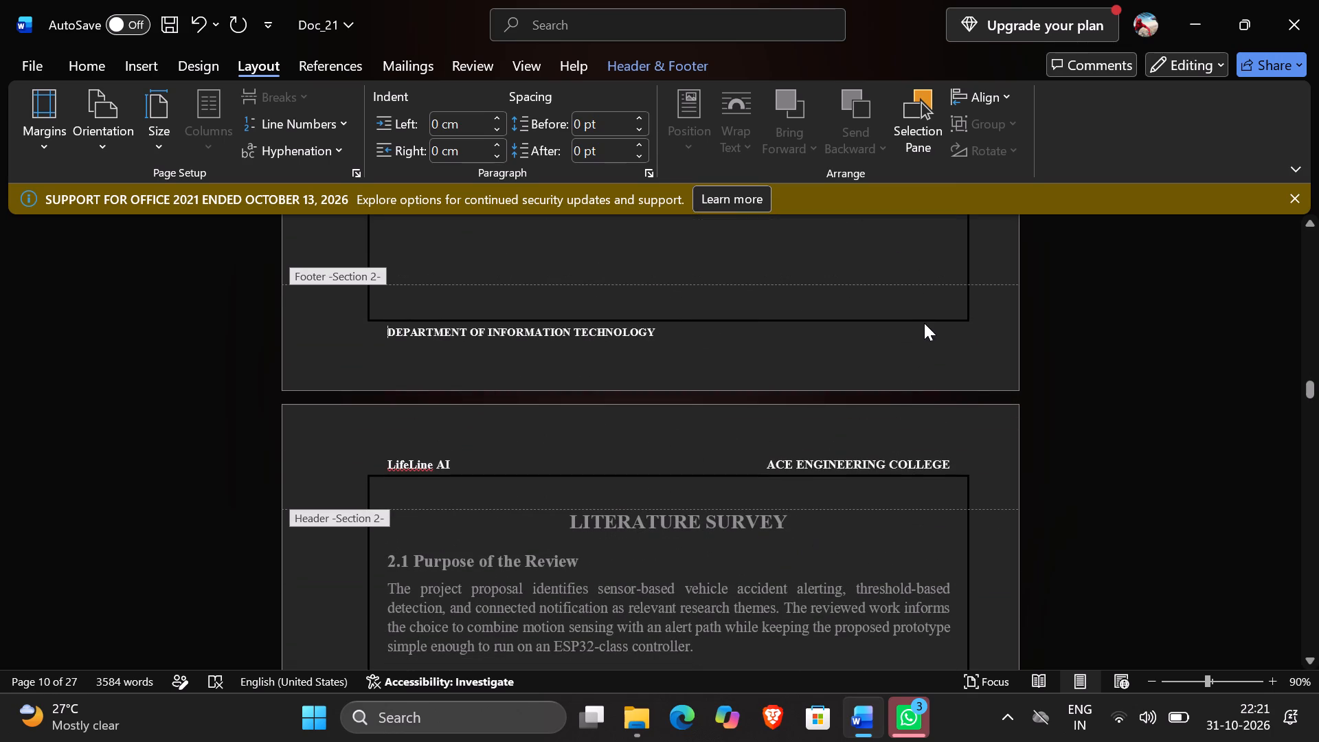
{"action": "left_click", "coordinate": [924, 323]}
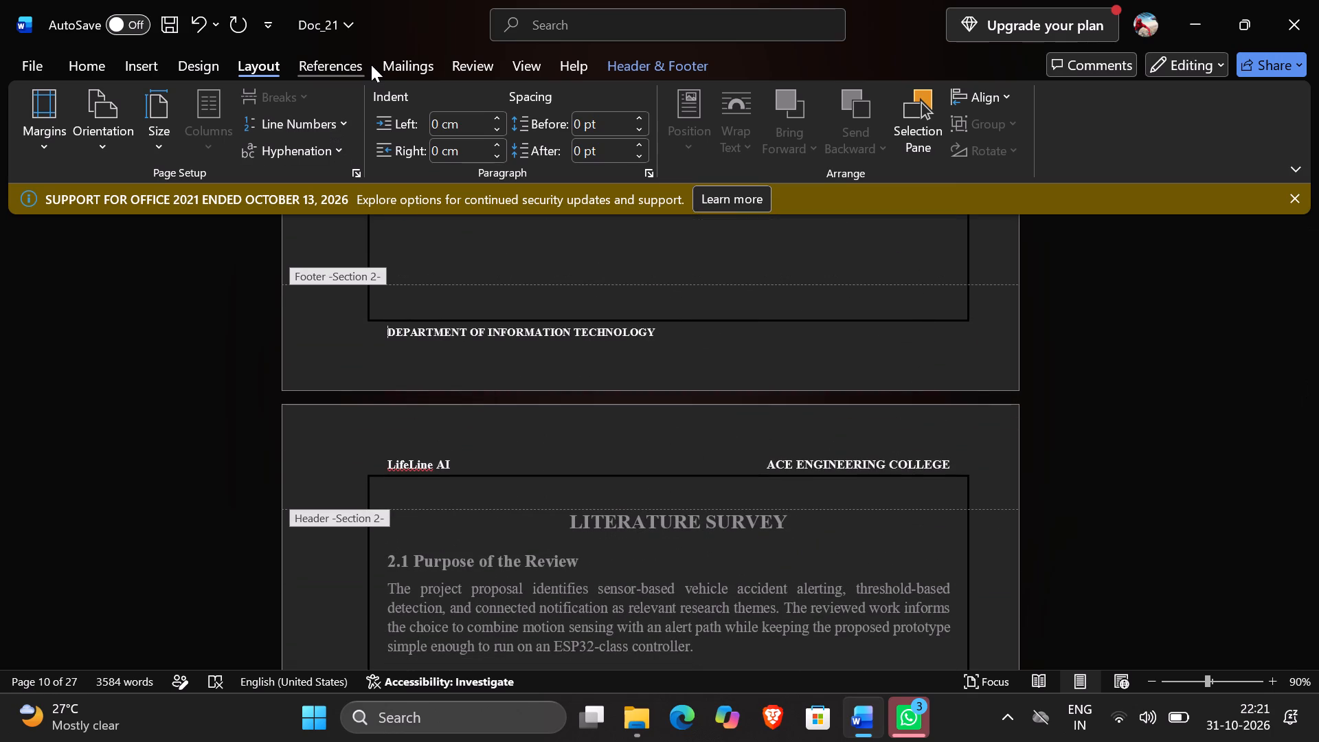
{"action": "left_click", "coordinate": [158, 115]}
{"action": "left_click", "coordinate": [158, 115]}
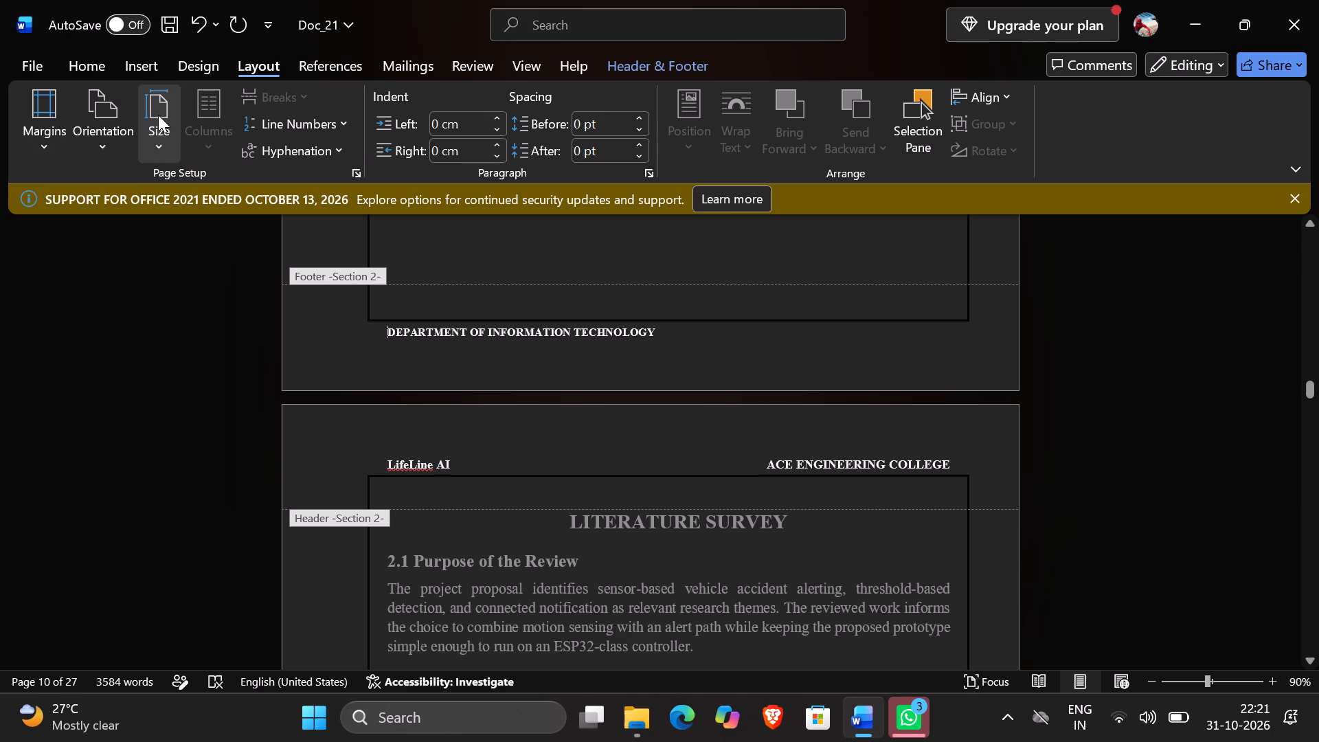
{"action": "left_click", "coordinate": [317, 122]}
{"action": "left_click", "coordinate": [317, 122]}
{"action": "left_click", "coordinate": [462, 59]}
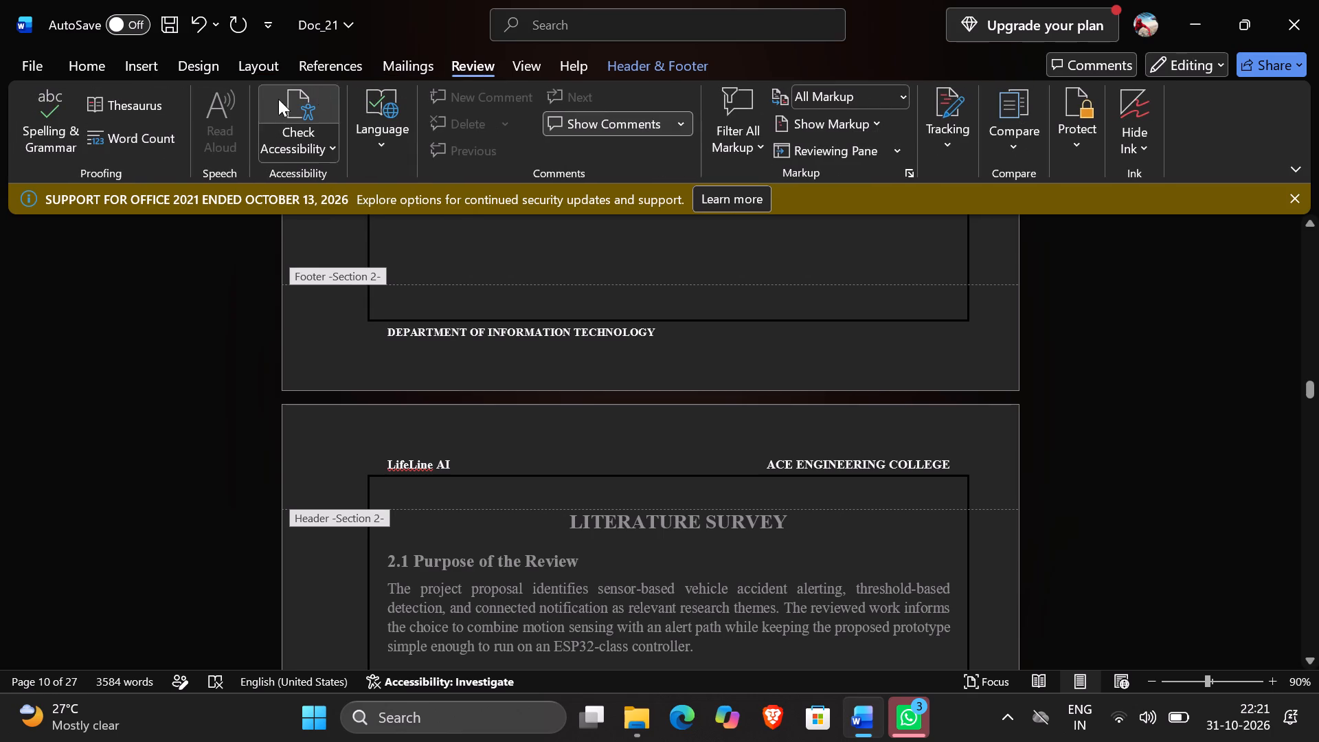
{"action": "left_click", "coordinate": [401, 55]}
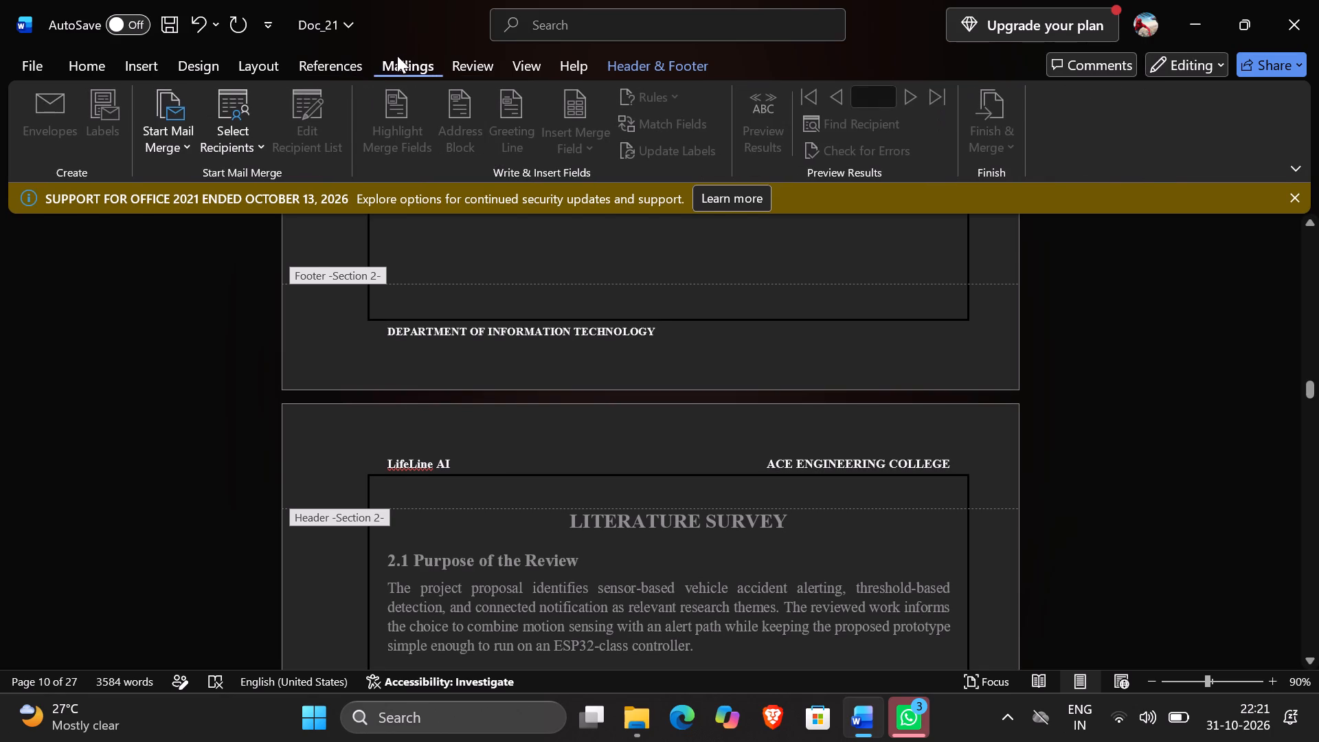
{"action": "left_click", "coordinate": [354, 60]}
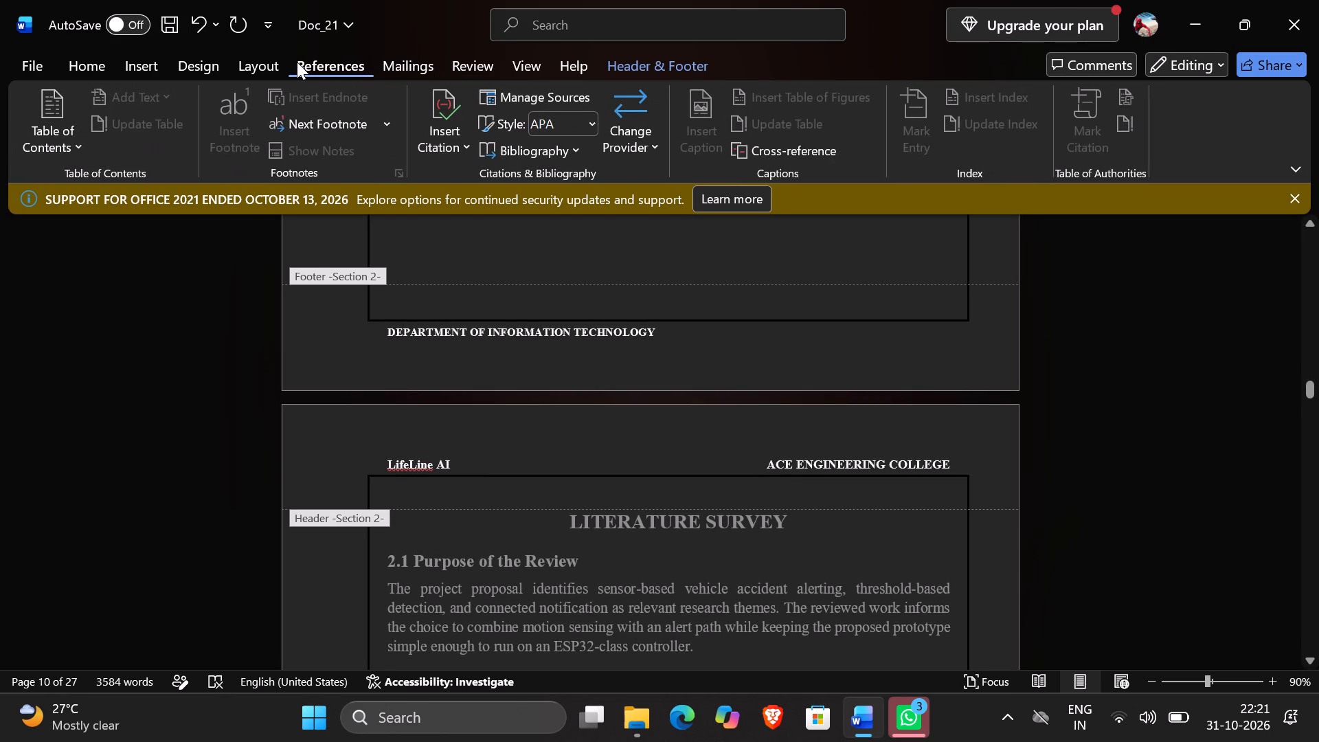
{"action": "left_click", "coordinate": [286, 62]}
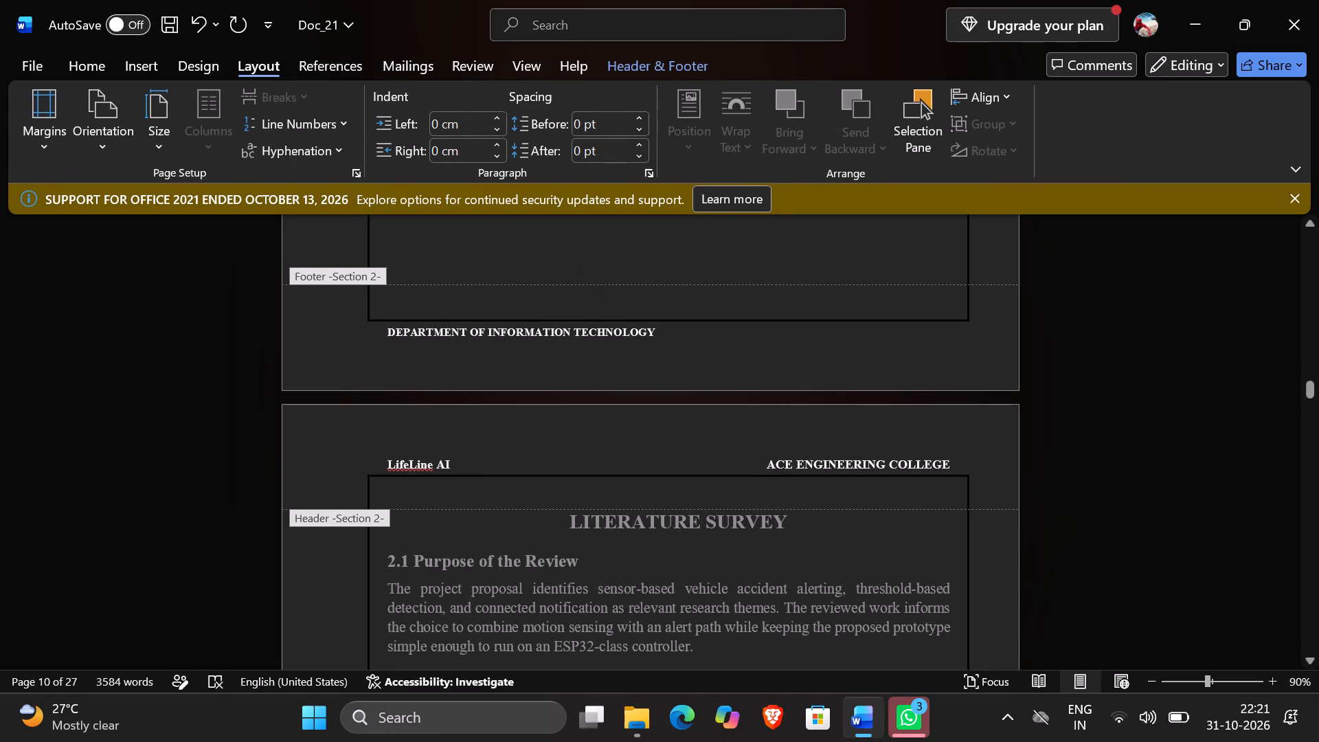
Undo the recent changes back to before the page number was deleted from the section's footers.
{"action": "scroll", "coordinate": [646, 355], "scroll_direction": "up", "scroll_amount": 7}
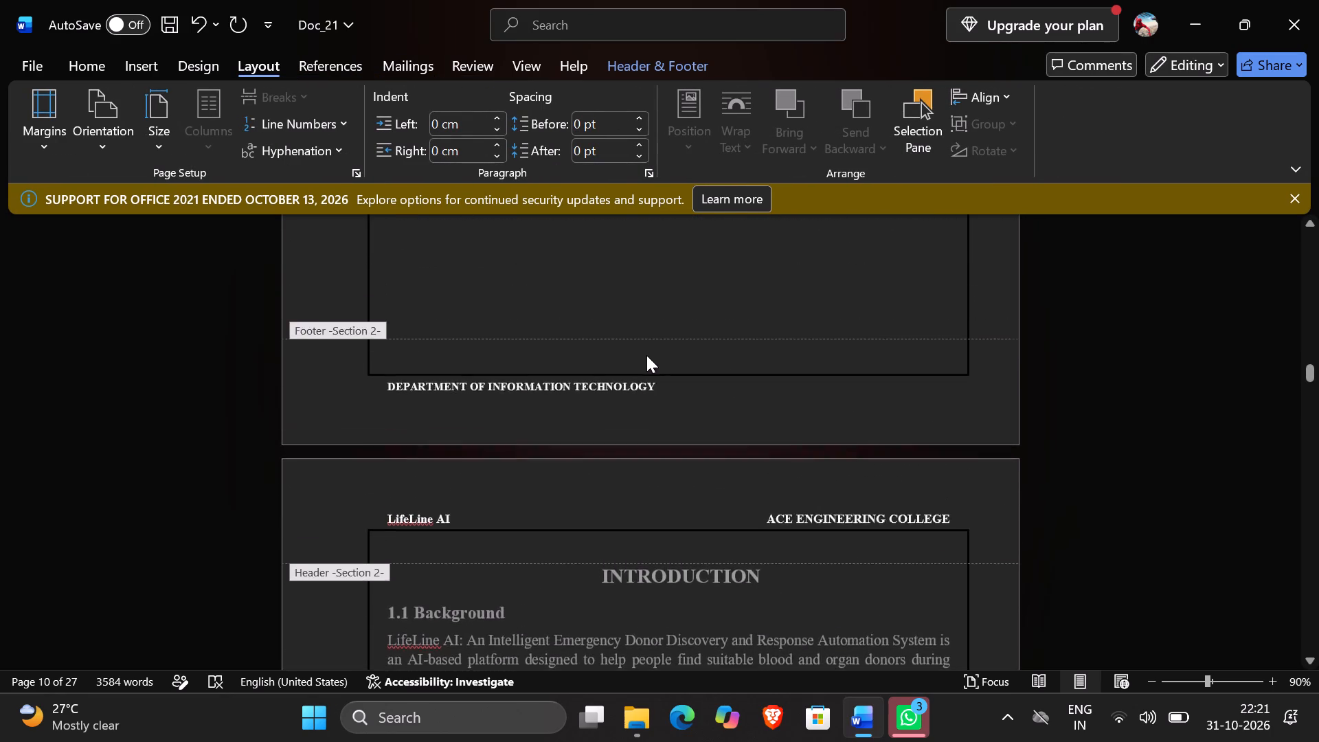
{"action": "scroll", "coordinate": [646, 355], "scroll_direction": "up", "scroll_amount": 5}
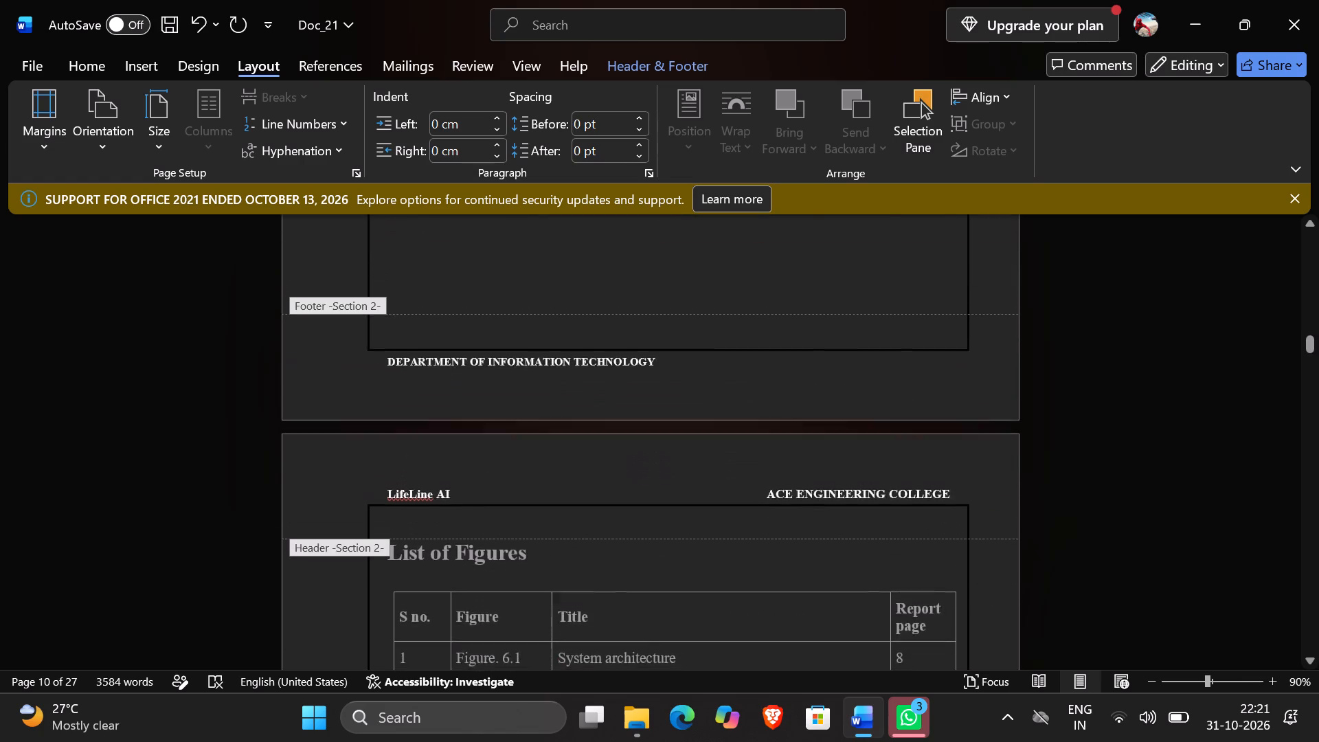
{"action": "scroll", "coordinate": [646, 355], "scroll_direction": "up", "scroll_amount": 3}
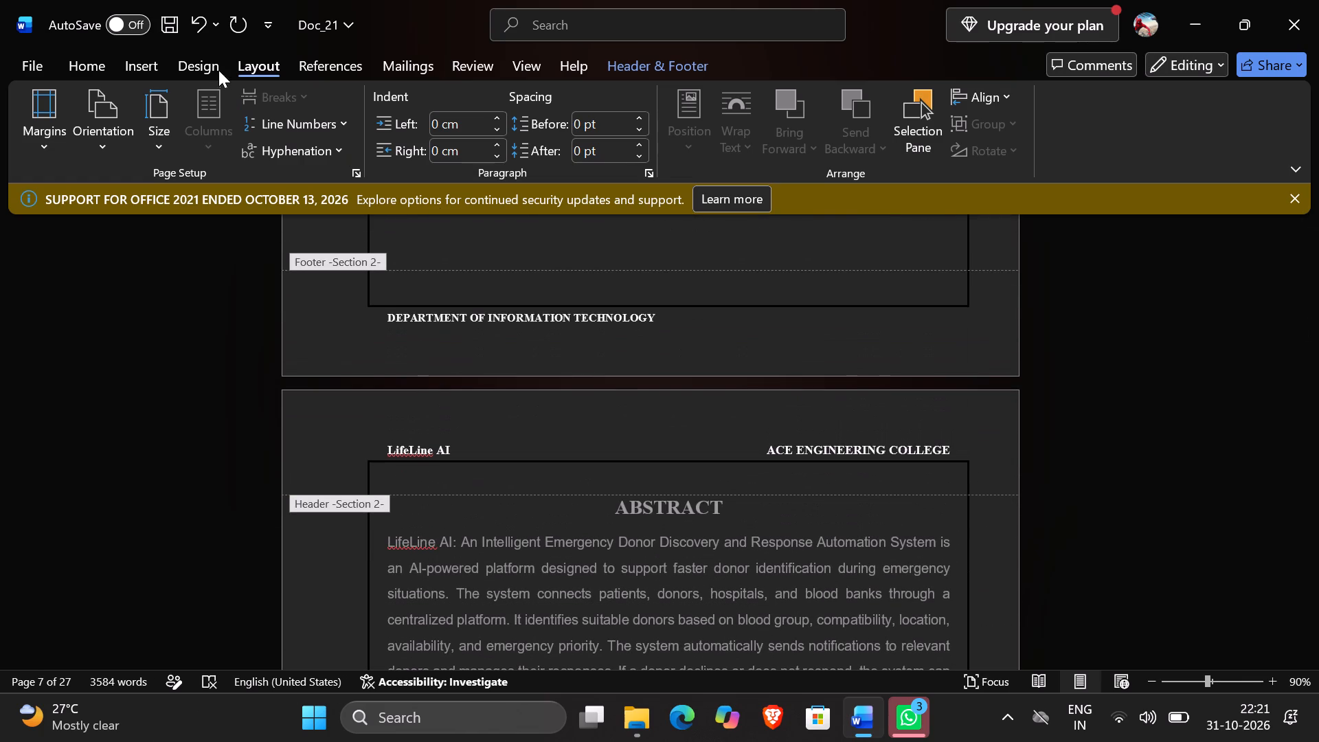
{"action": "left_click", "coordinate": [191, 28]}
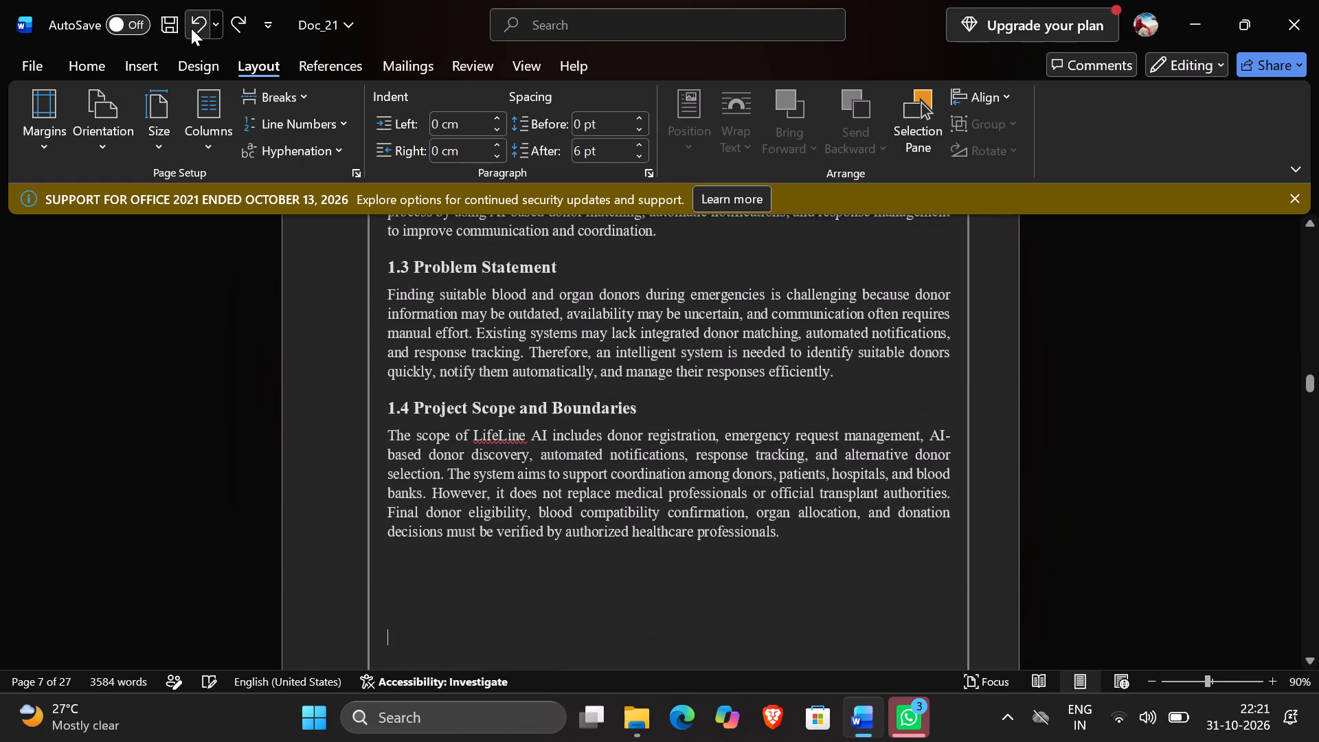
{"action": "scroll", "coordinate": [387, 401], "scroll_direction": "down", "scroll_amount": 2}
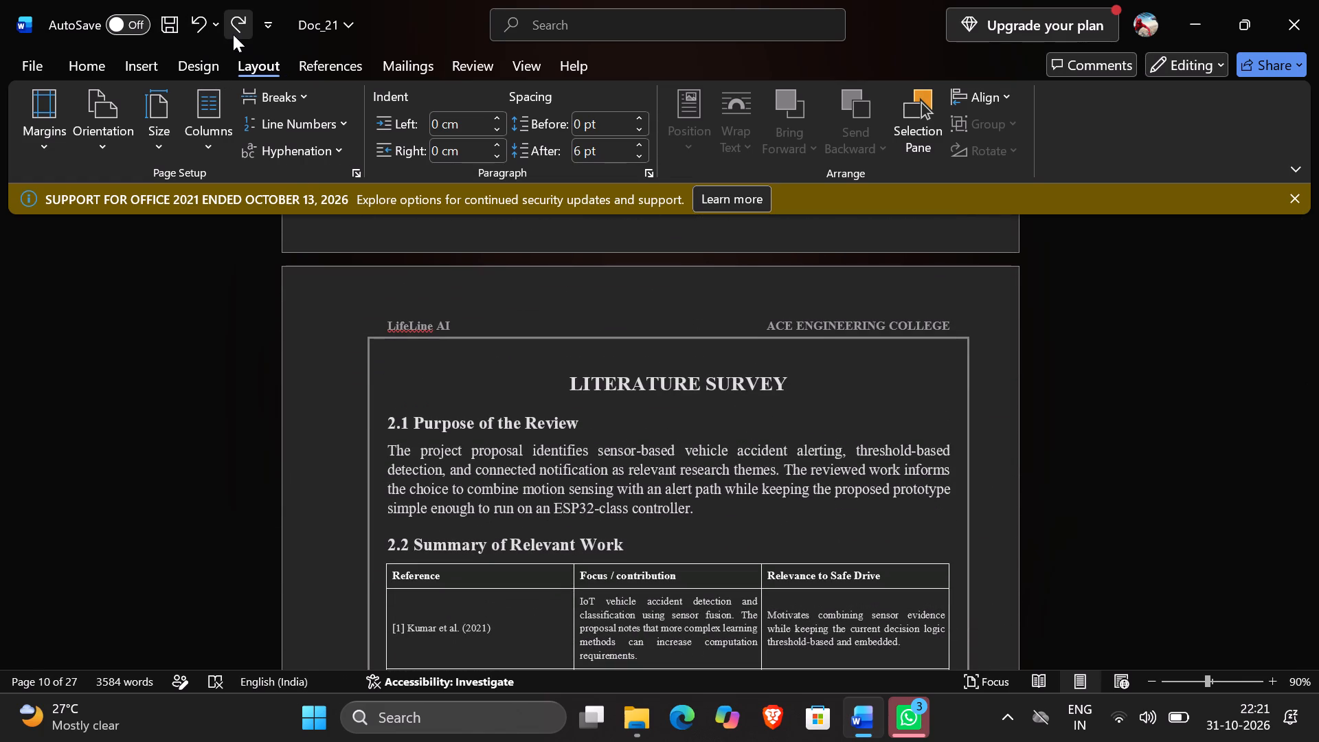
{"action": "left_click", "coordinate": [212, 25]}
{"action": "left_click", "coordinate": [196, 21]}
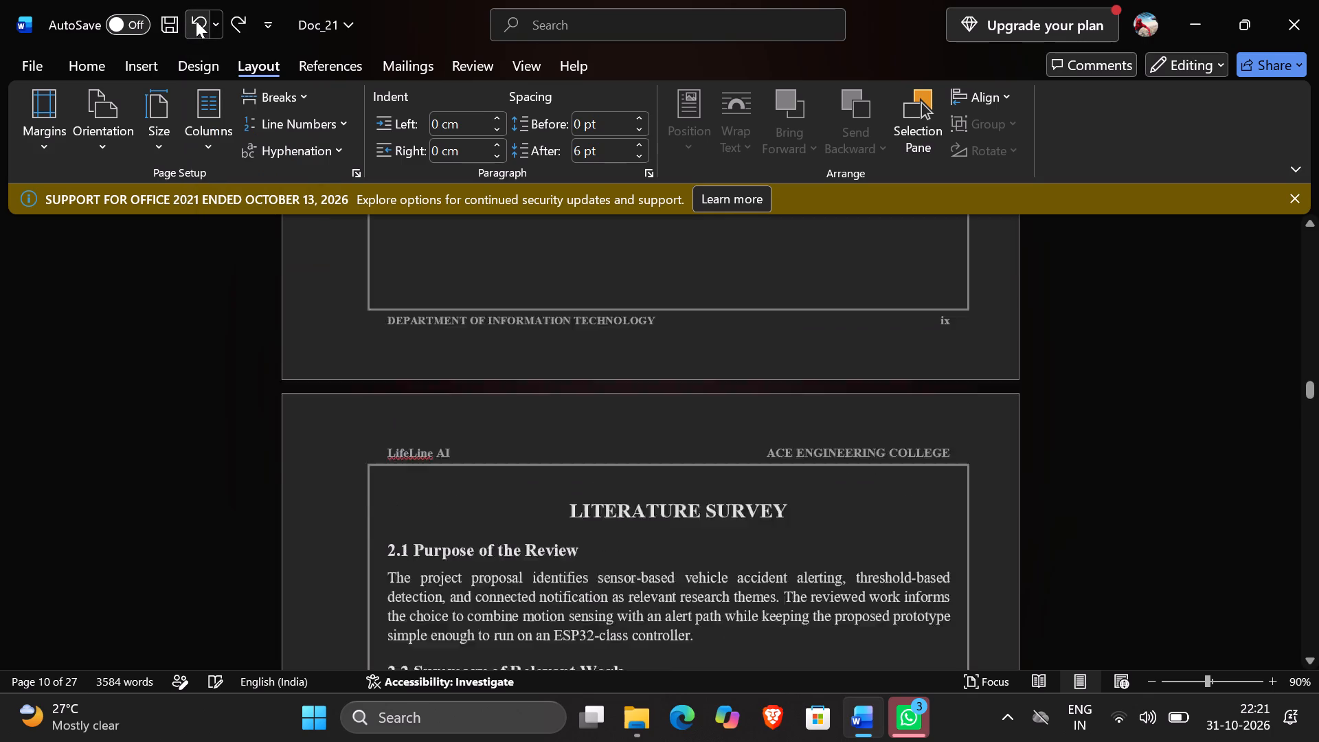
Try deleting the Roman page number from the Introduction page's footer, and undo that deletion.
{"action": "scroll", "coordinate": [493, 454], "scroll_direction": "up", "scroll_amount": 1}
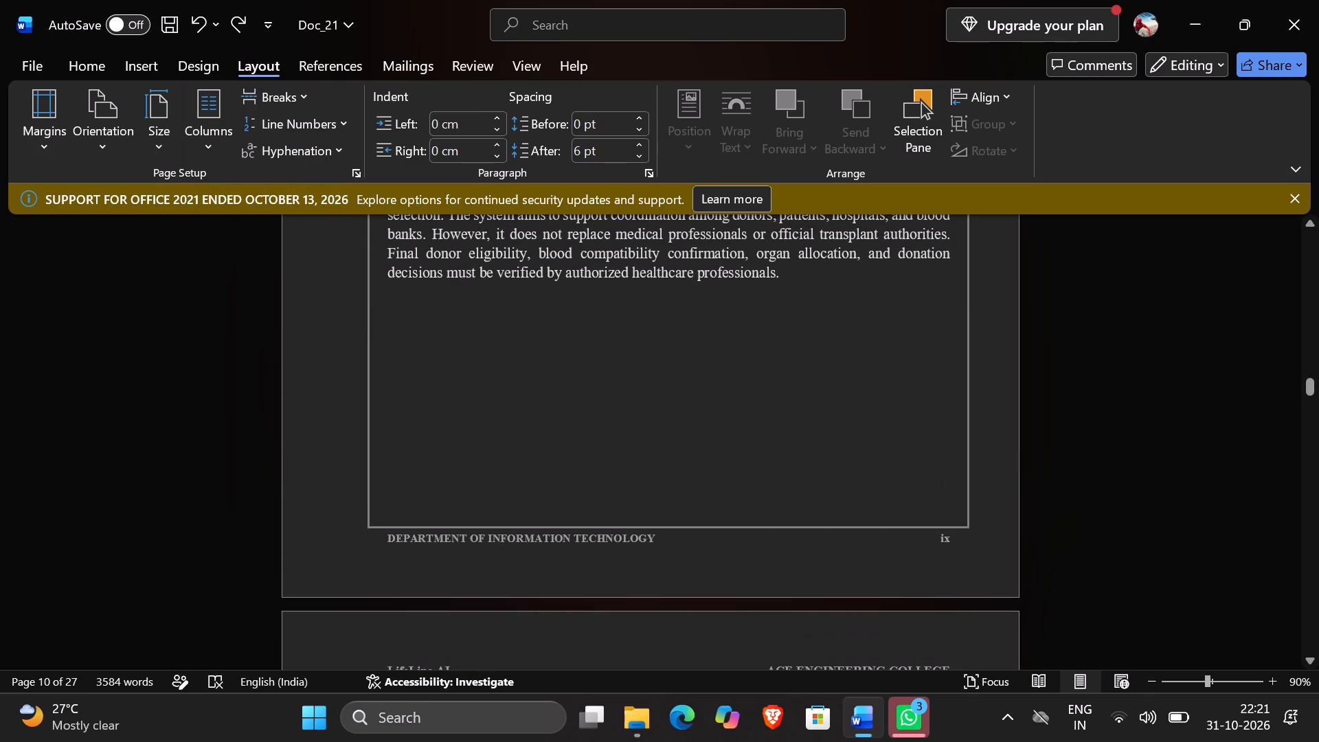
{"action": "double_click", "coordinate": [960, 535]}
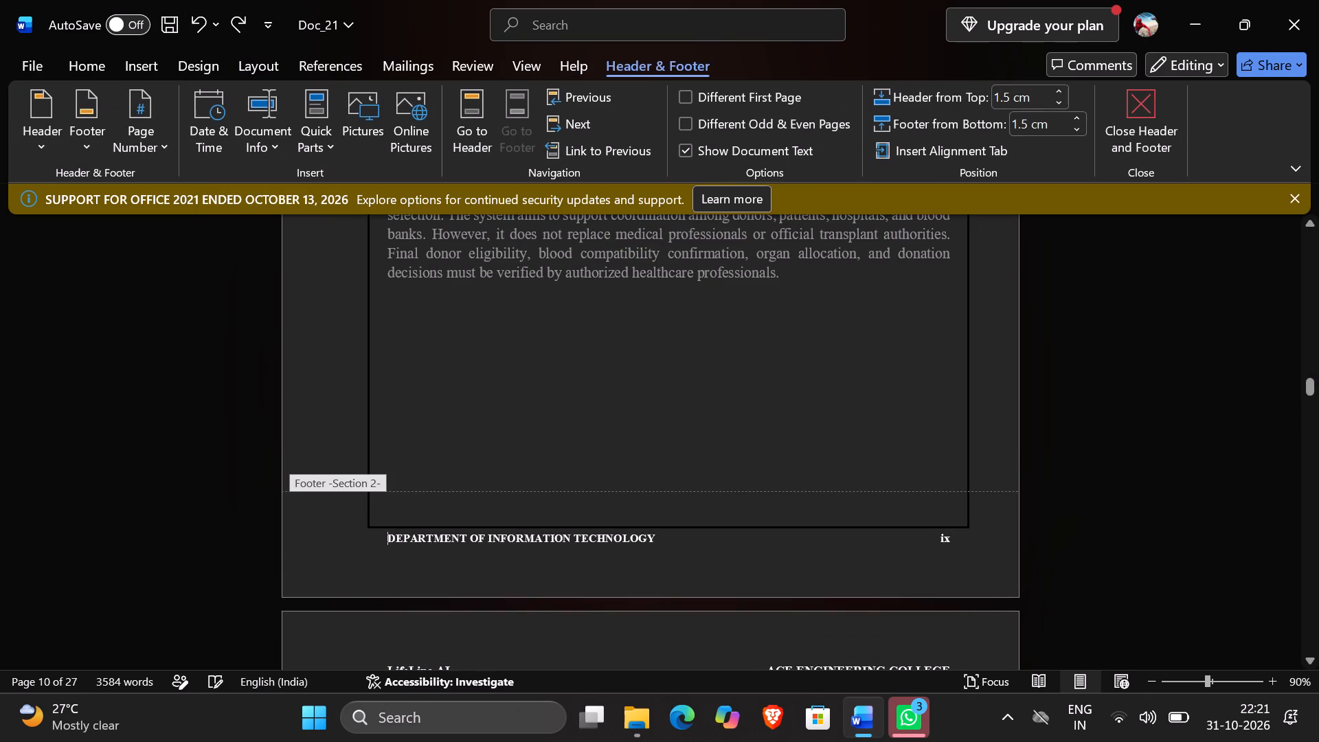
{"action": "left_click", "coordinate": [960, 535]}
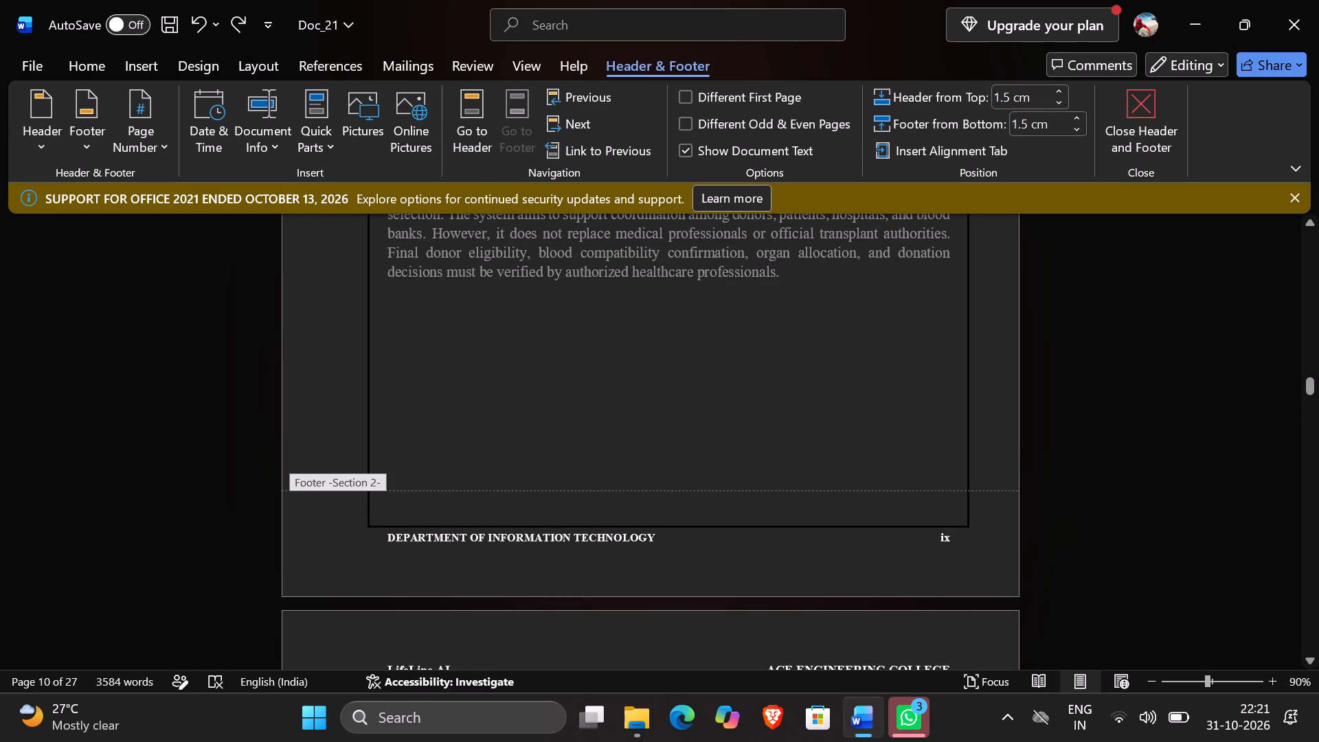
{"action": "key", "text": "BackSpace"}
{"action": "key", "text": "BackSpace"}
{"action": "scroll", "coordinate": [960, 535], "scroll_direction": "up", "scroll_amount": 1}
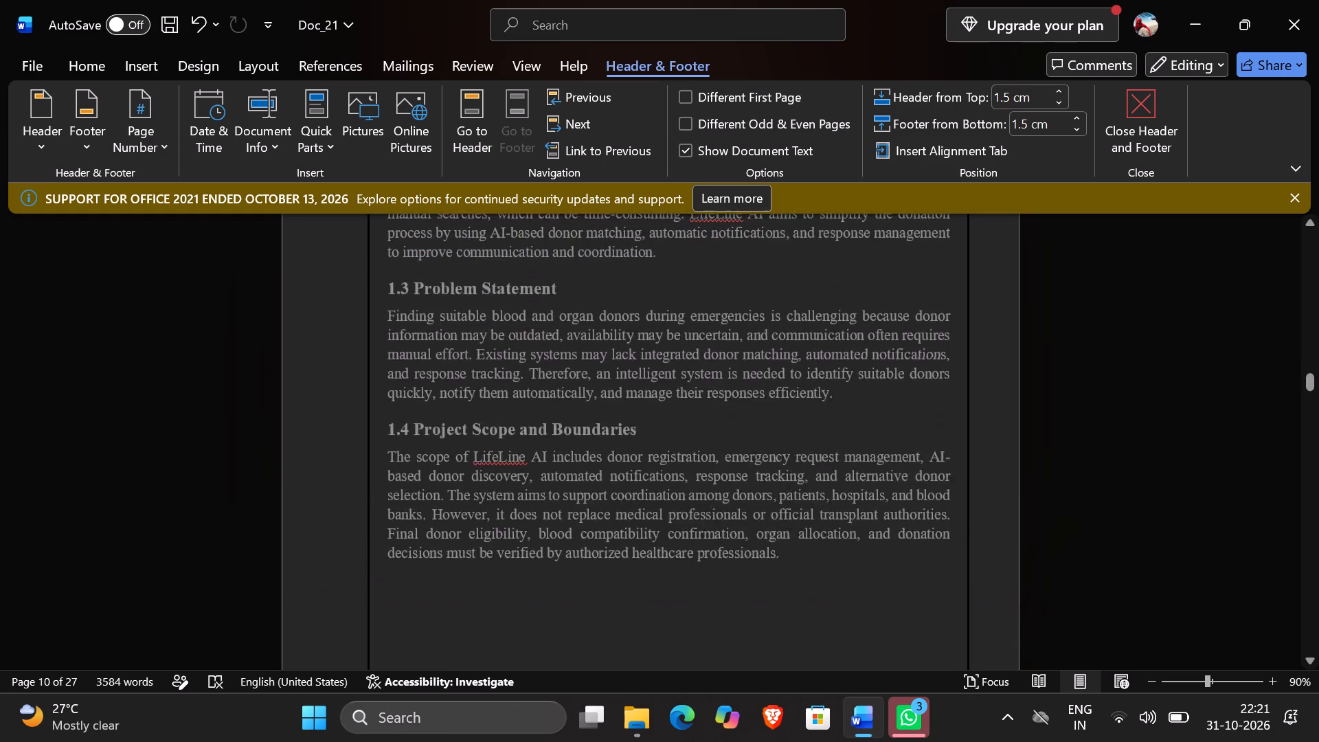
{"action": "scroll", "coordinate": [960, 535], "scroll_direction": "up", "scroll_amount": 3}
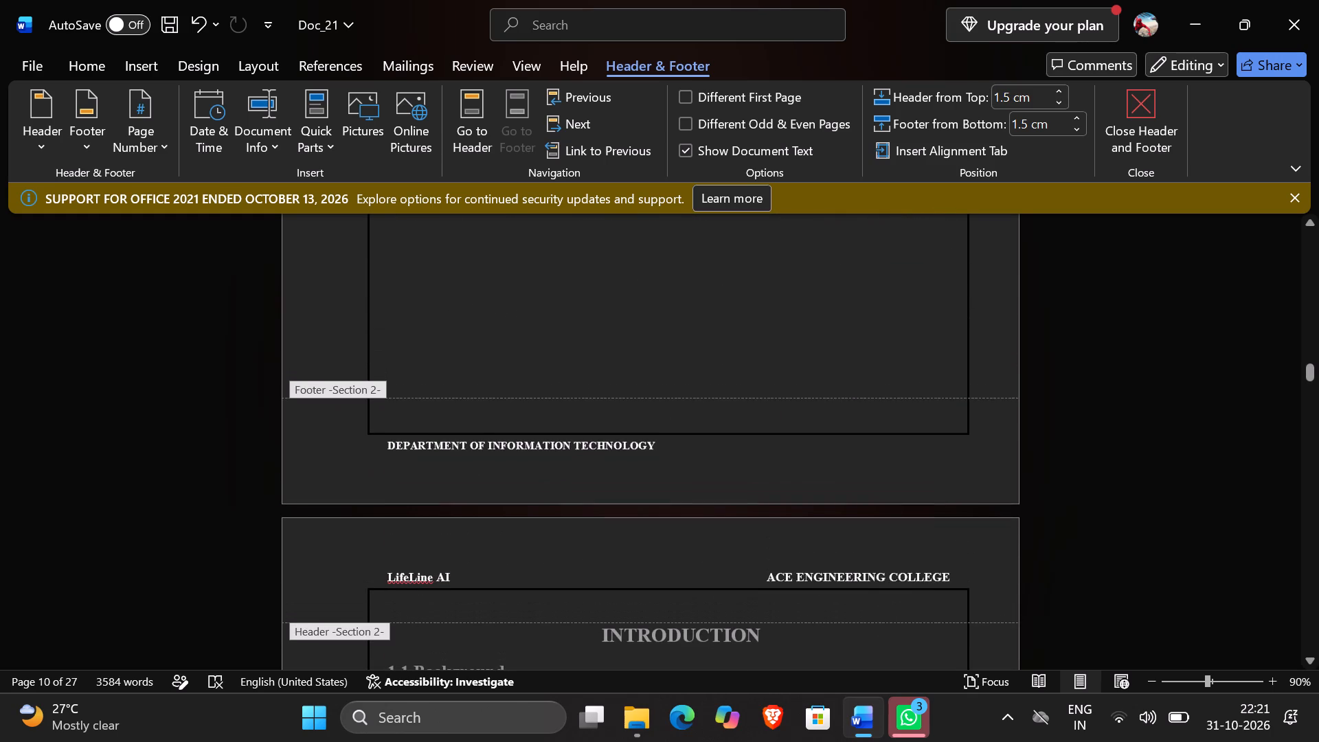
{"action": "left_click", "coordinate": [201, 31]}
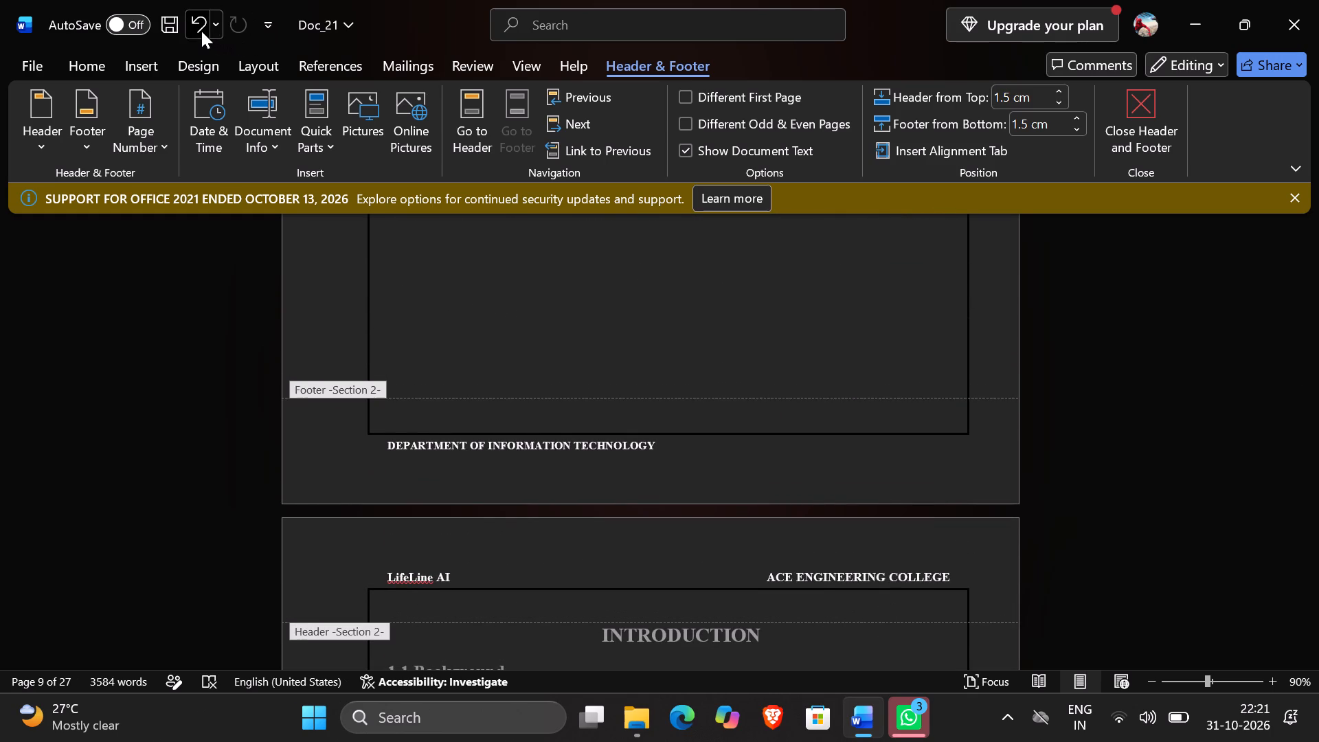
Leave footer editing and examine the footer page numbers from the Introduction through the Literature Survey and Existing System chapters.
{"action": "scroll", "coordinate": [477, 292], "scroll_direction": "down", "scroll_amount": 5}
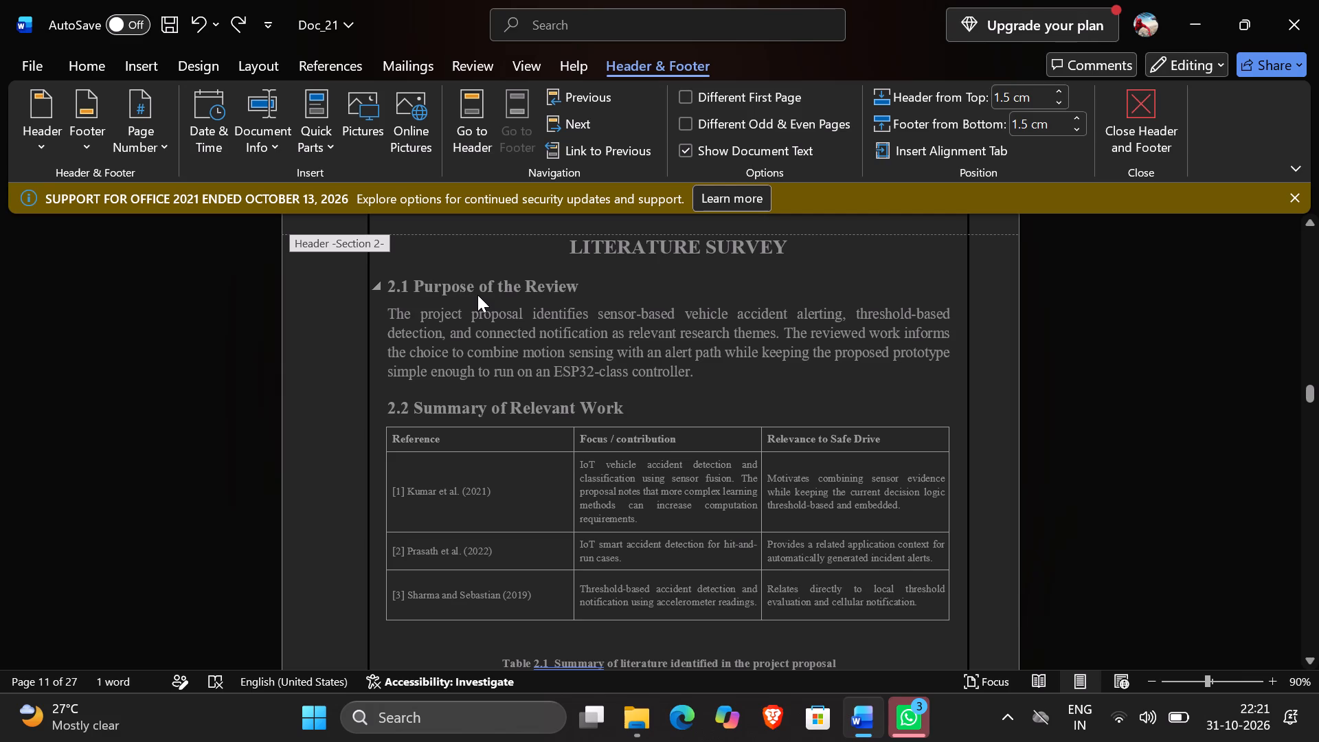
{"action": "double_click", "coordinate": [686, 442]}
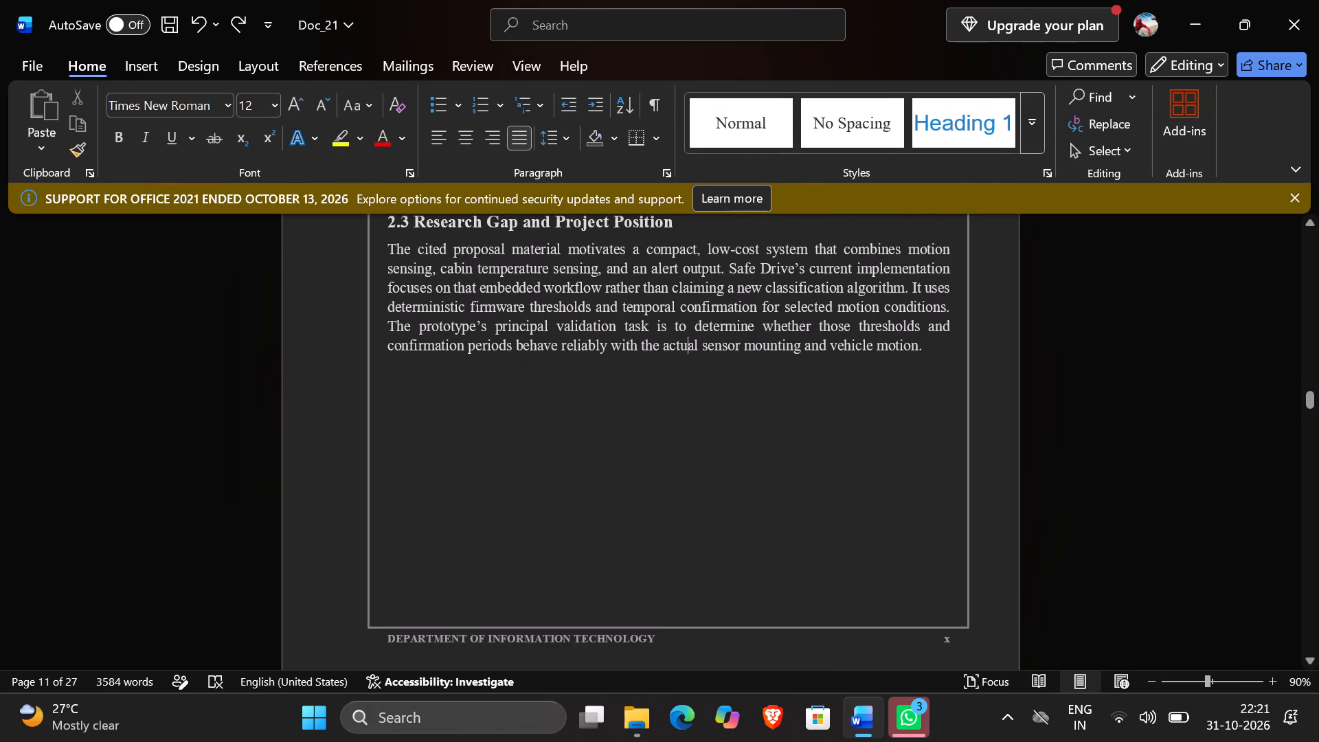
{"action": "scroll", "coordinate": [686, 442], "scroll_direction": "up", "scroll_amount": 3}
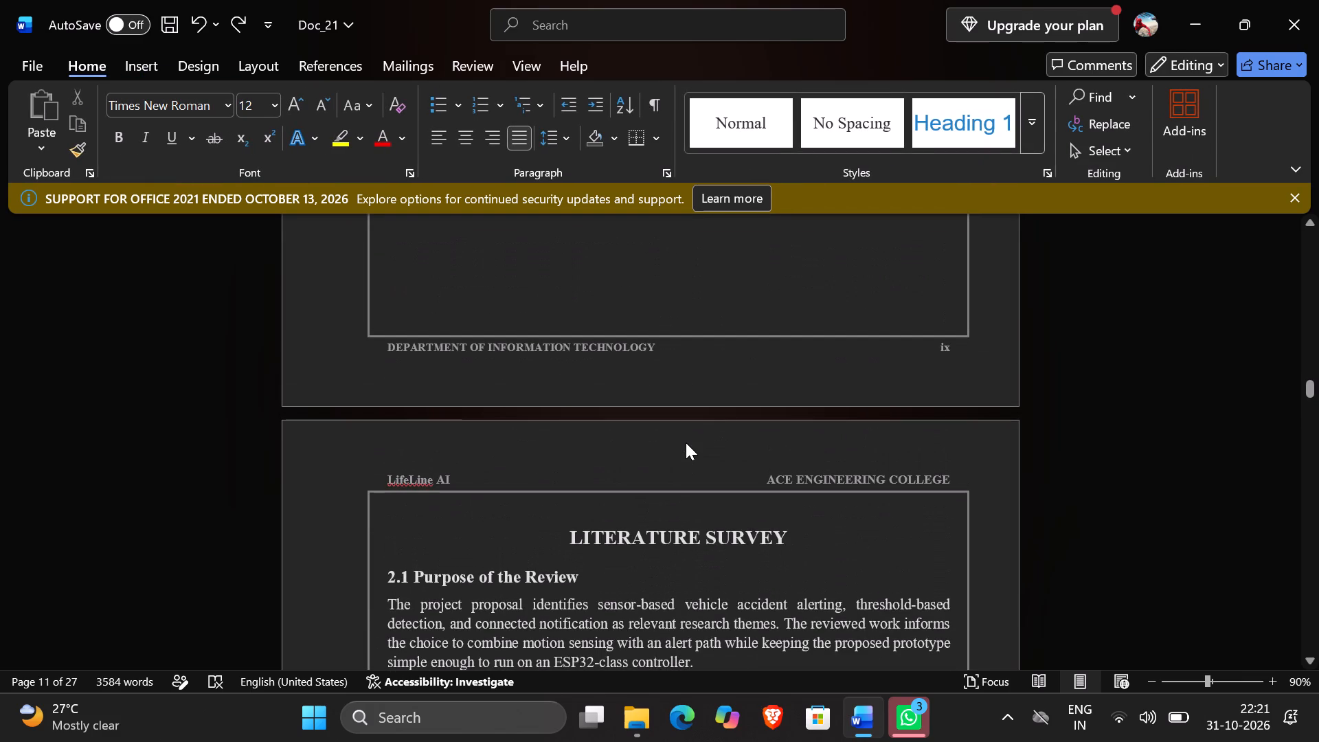
{"action": "scroll", "coordinate": [686, 442], "scroll_direction": "up", "scroll_amount": 3}
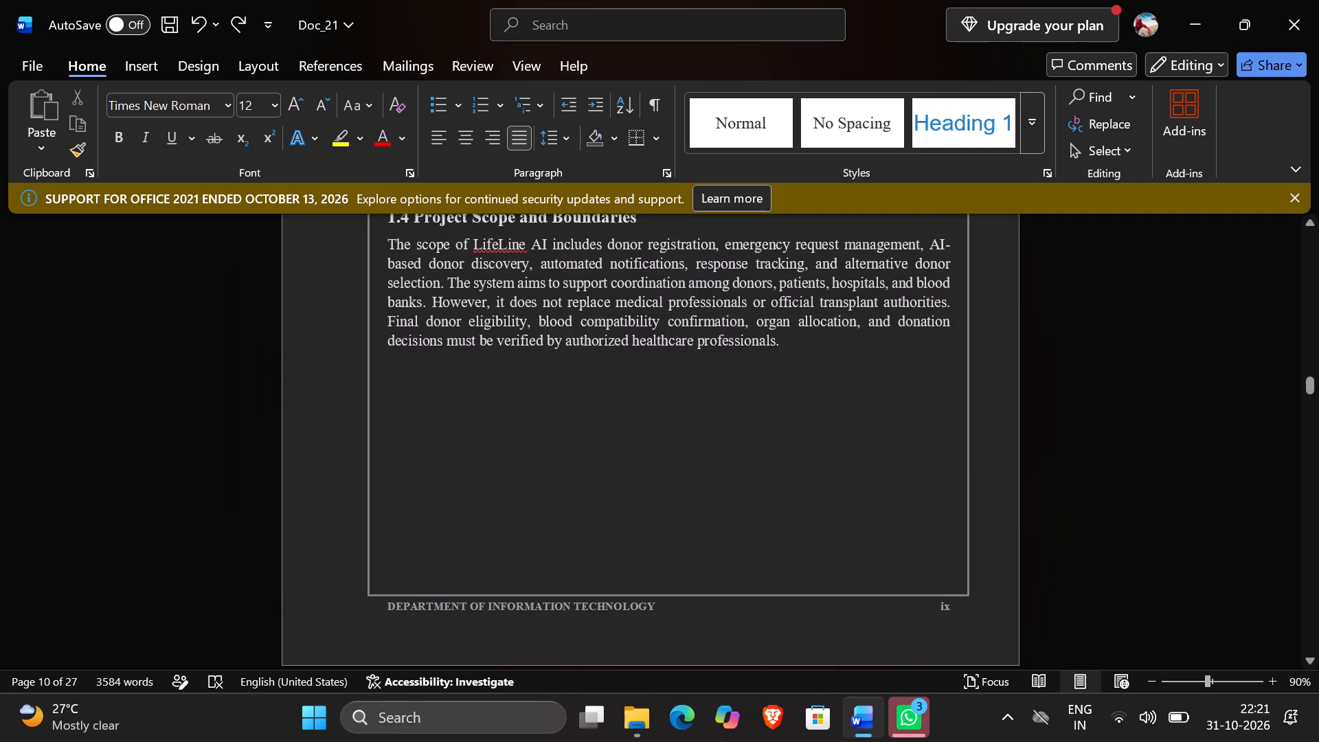
{"action": "scroll", "coordinate": [686, 442], "scroll_direction": "down", "scroll_amount": 5}
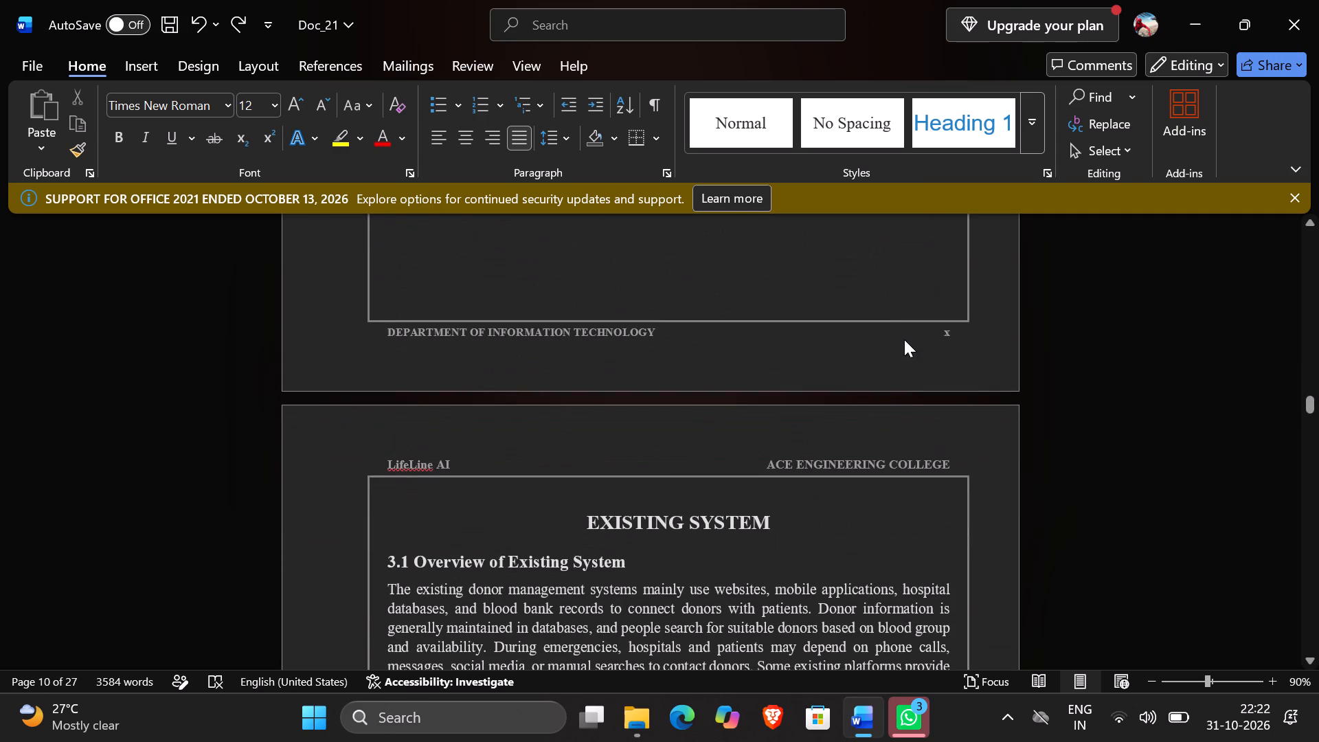
{"action": "scroll", "coordinate": [940, 328], "scroll_direction": "up", "scroll_amount": 5}
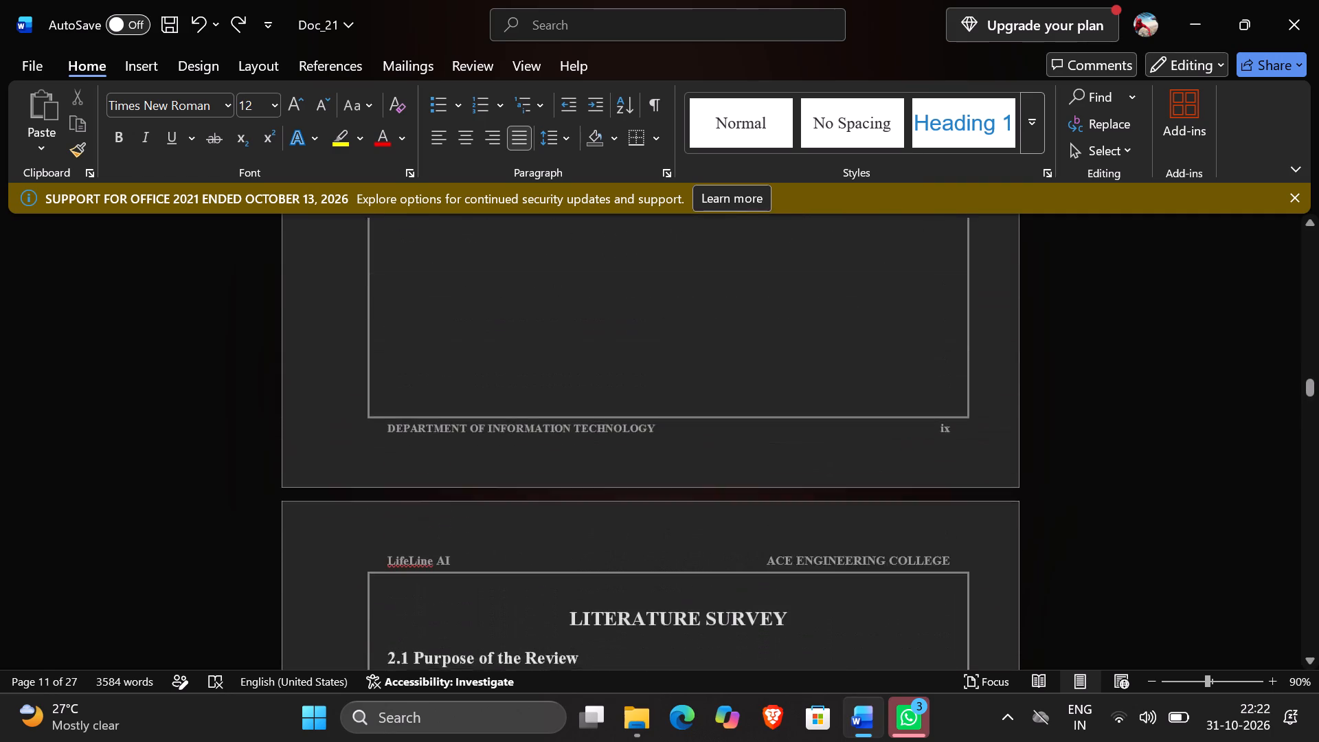
{"action": "scroll", "coordinate": [940, 328], "scroll_direction": "up", "scroll_amount": 1}
{"action": "scroll", "coordinate": [954, 445], "scroll_direction": "up", "scroll_amount": 1}
{"action": "scroll", "coordinate": [954, 445], "scroll_direction": "down", "scroll_amount": 1}
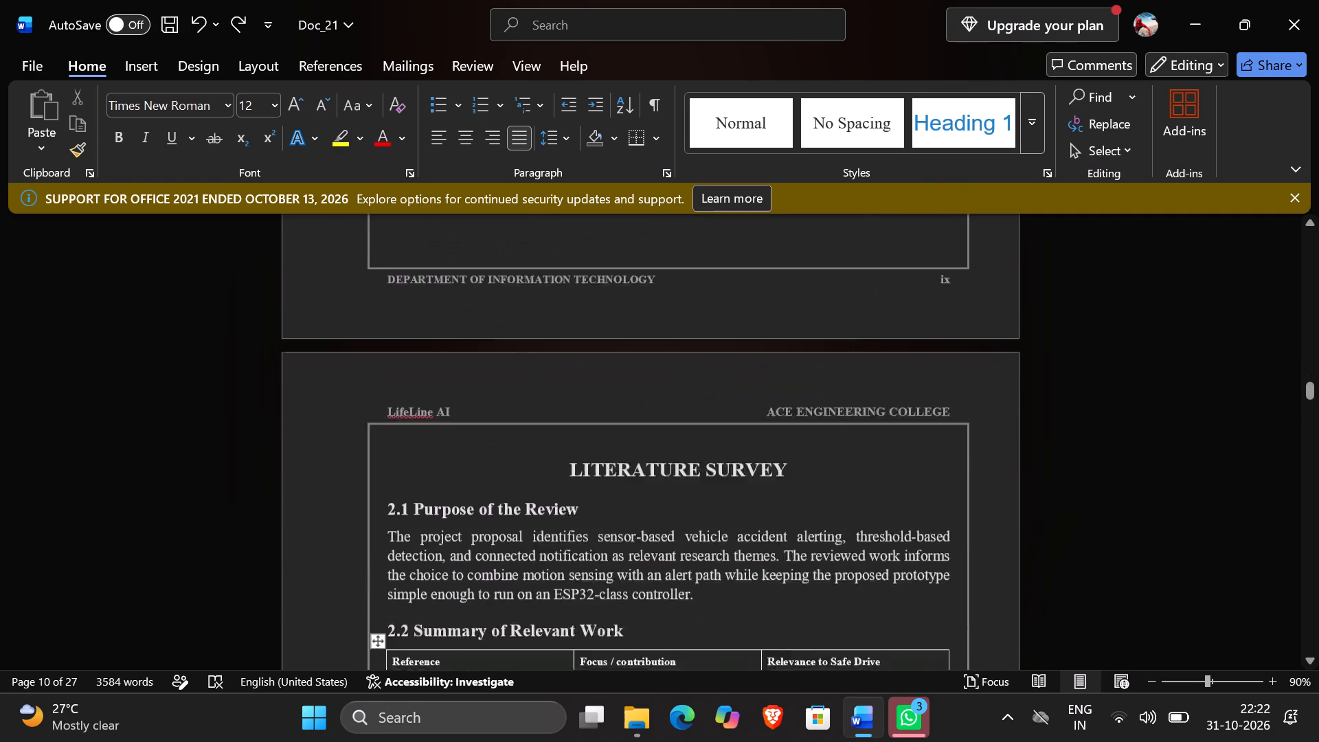
{"action": "scroll", "coordinate": [954, 445], "scroll_direction": "down", "scroll_amount": 1}
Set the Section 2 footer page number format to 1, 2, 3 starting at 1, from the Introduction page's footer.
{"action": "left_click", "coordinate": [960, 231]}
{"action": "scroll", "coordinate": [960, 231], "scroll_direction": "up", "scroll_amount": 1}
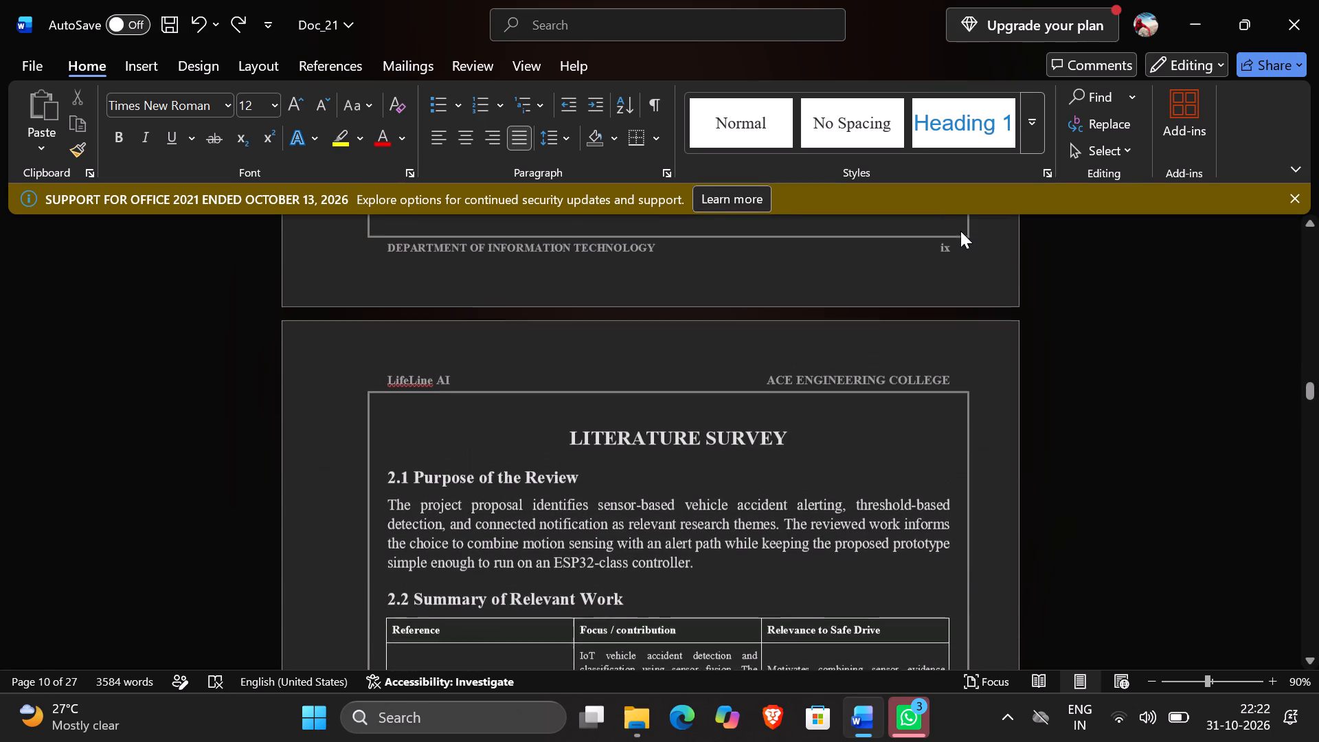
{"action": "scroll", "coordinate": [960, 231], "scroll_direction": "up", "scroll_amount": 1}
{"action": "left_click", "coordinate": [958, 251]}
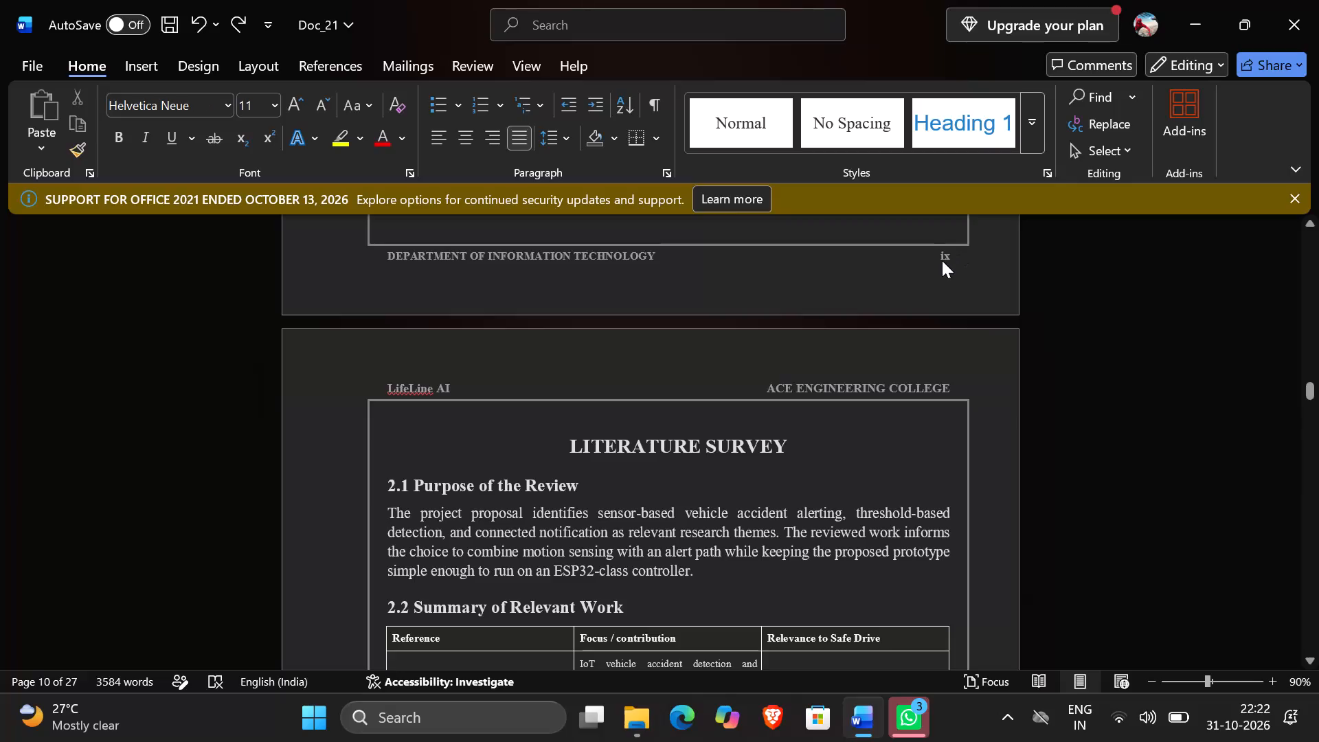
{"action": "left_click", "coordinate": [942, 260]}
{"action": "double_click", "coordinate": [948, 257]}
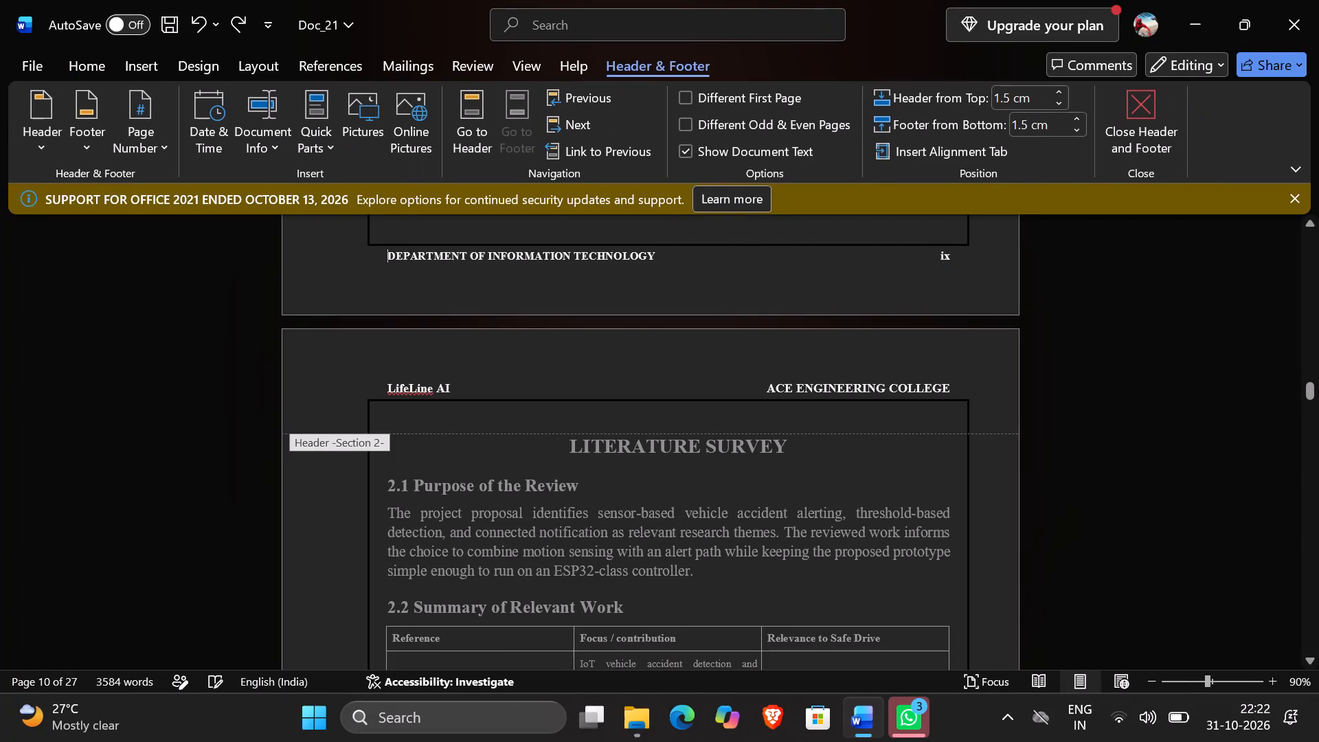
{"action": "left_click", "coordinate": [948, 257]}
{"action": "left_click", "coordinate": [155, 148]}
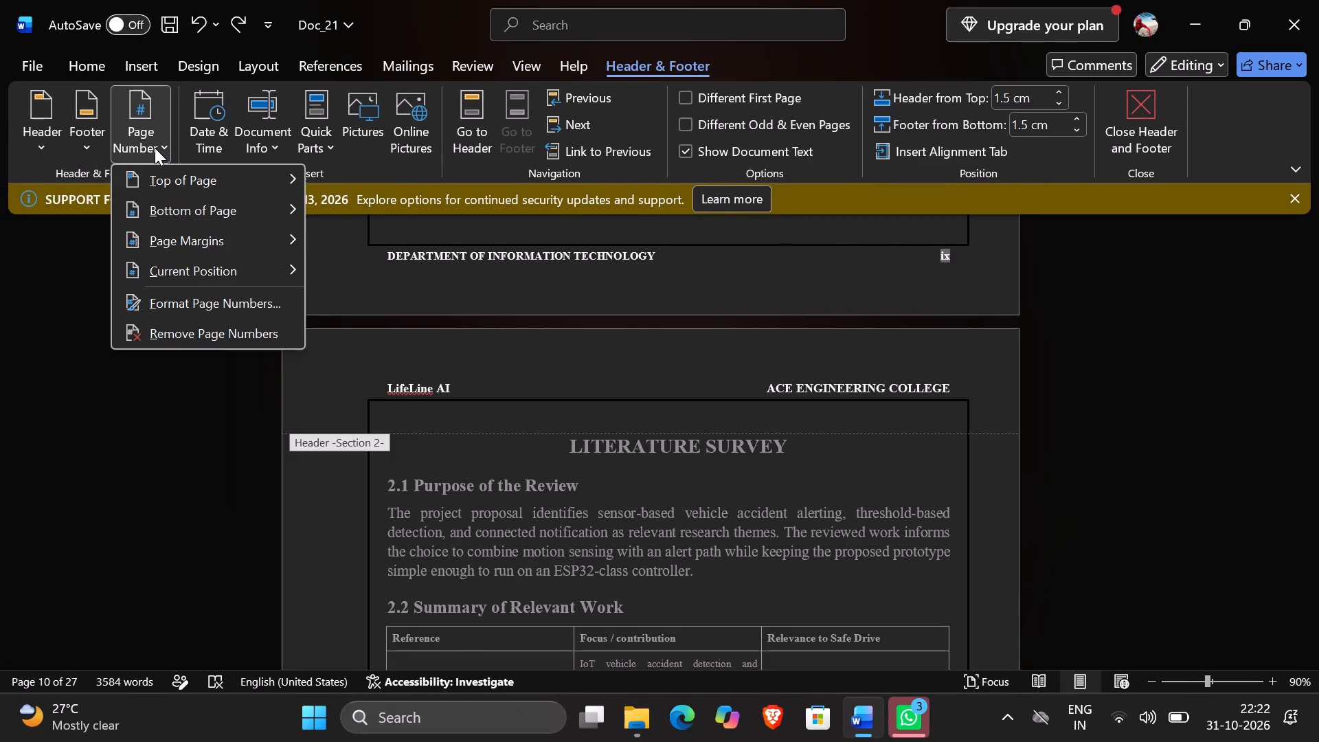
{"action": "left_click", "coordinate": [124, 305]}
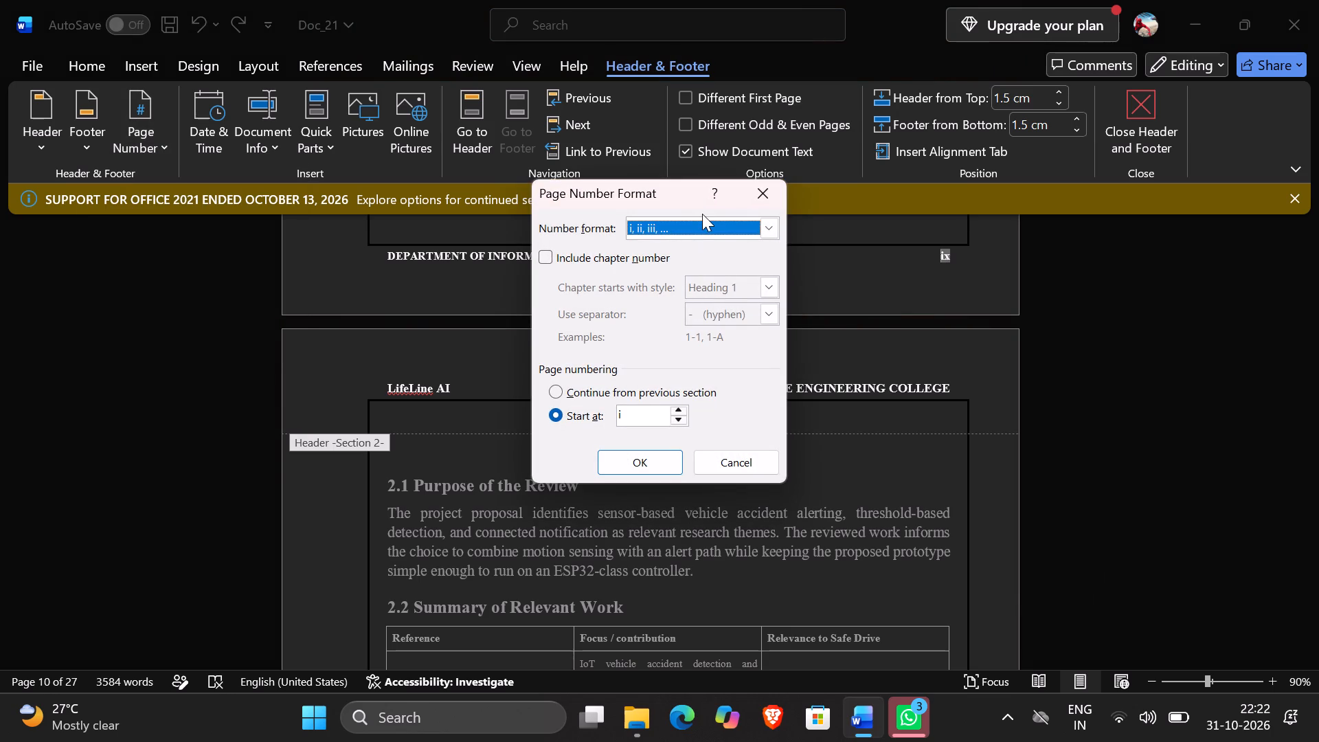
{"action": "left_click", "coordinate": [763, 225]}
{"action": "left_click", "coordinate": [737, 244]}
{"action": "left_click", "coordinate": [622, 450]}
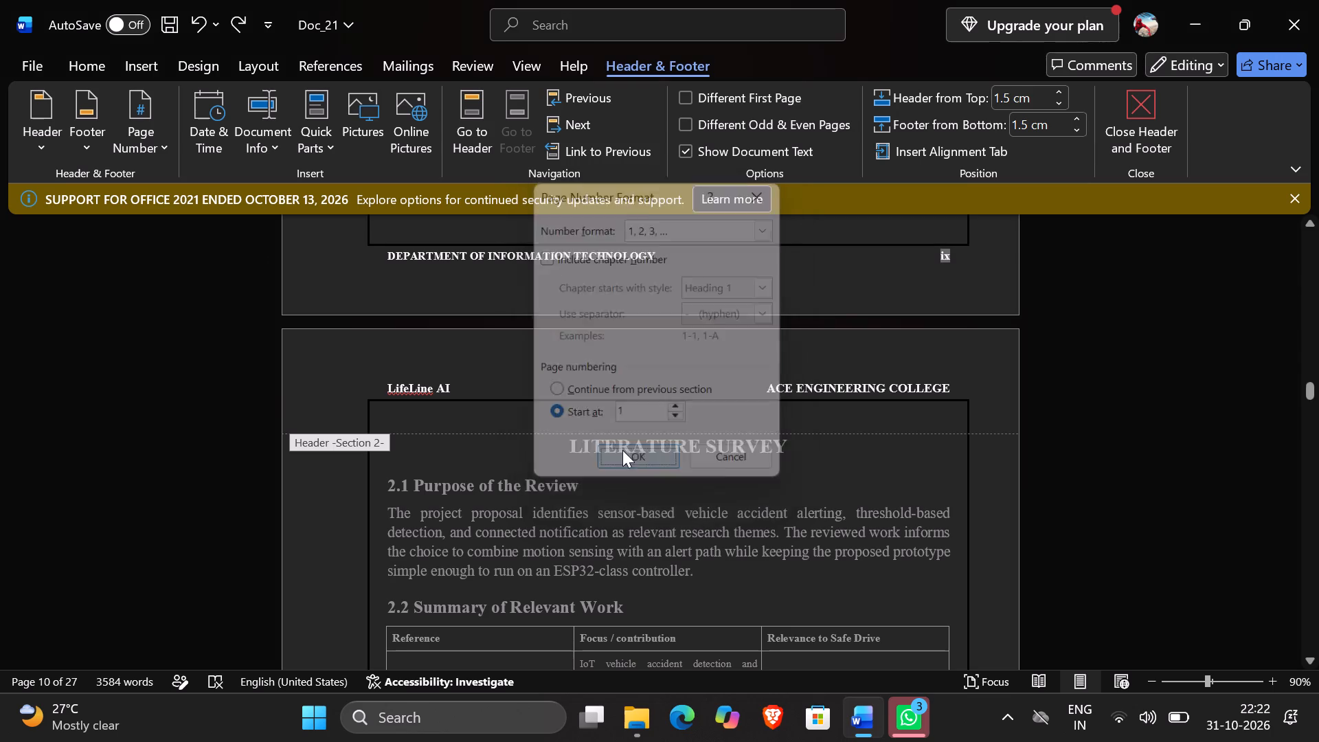
Examine the footer page numbers across the front matter, from the Certificate page through the Table of Content pages.
{"action": "scroll", "coordinate": [622, 450], "scroll_direction": "up", "scroll_amount": 7}
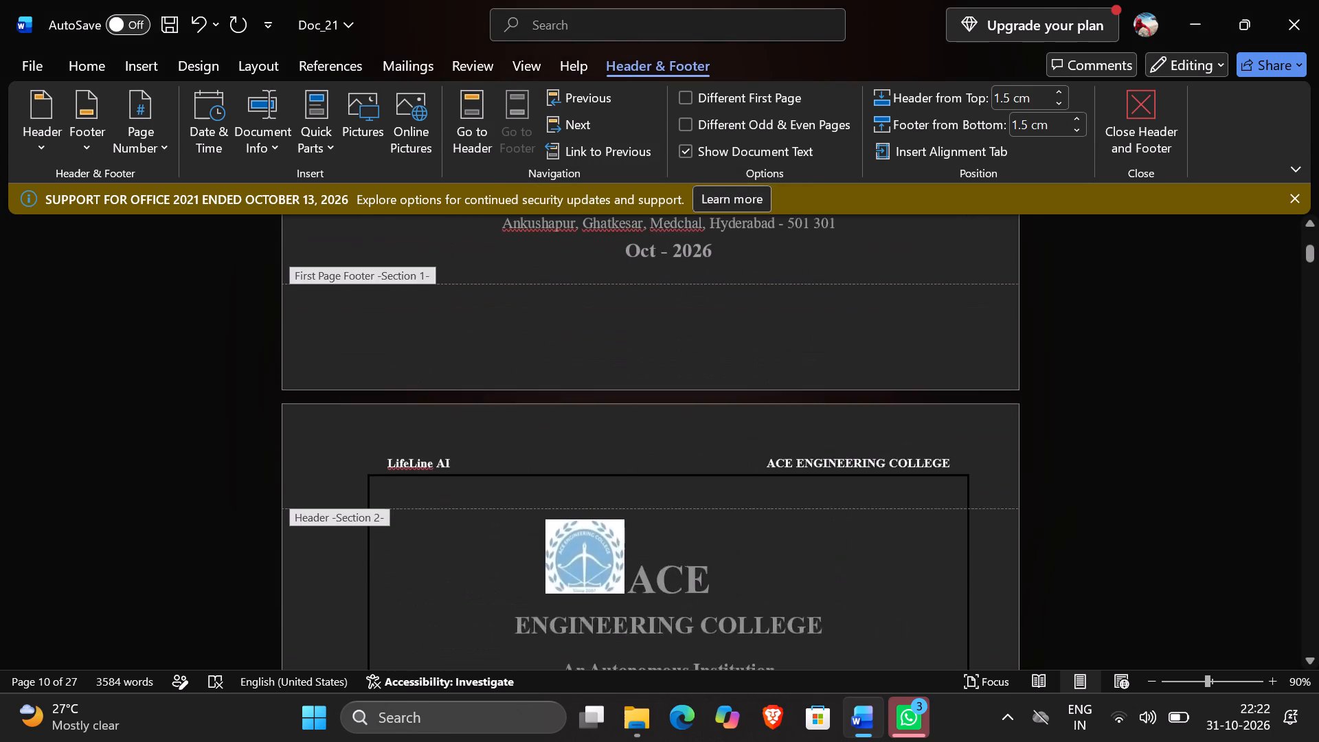
{"action": "scroll", "coordinate": [622, 450], "scroll_direction": "up", "scroll_amount": 4}
{"action": "scroll", "coordinate": [622, 450], "scroll_direction": "down", "scroll_amount": 5}
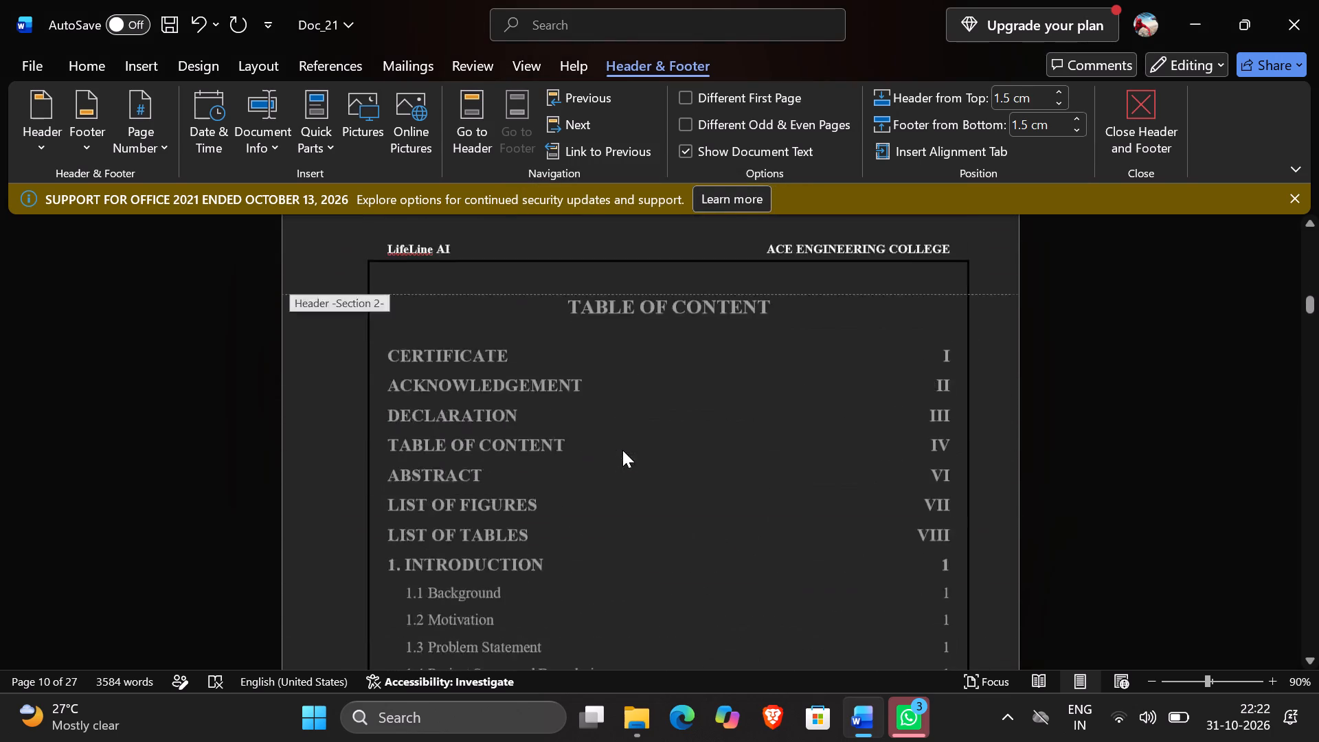
{"action": "scroll", "coordinate": [622, 450], "scroll_direction": "down", "scroll_amount": 12}
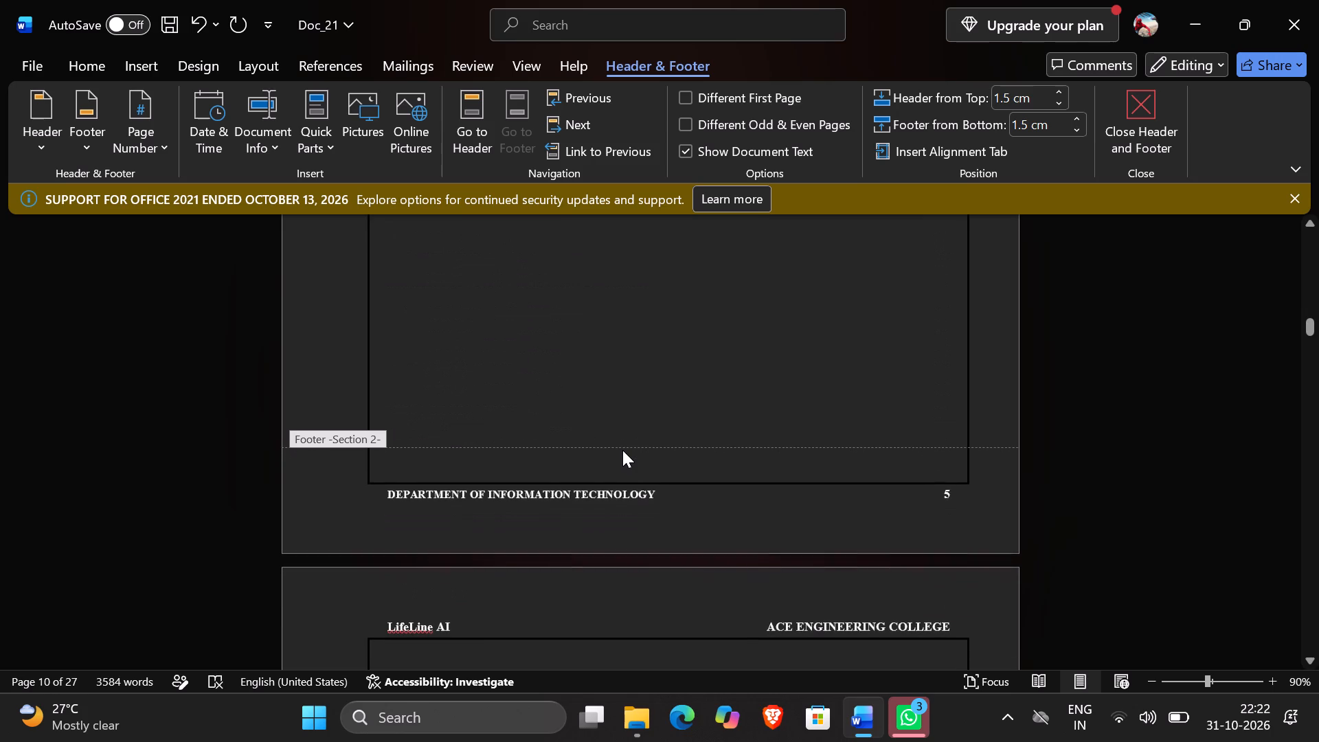
{"action": "scroll", "coordinate": [622, 450], "scroll_direction": "right", "scroll_amount": 1}
{"action": "scroll", "coordinate": [870, 380], "scroll_direction": "up", "scroll_amount": 5}
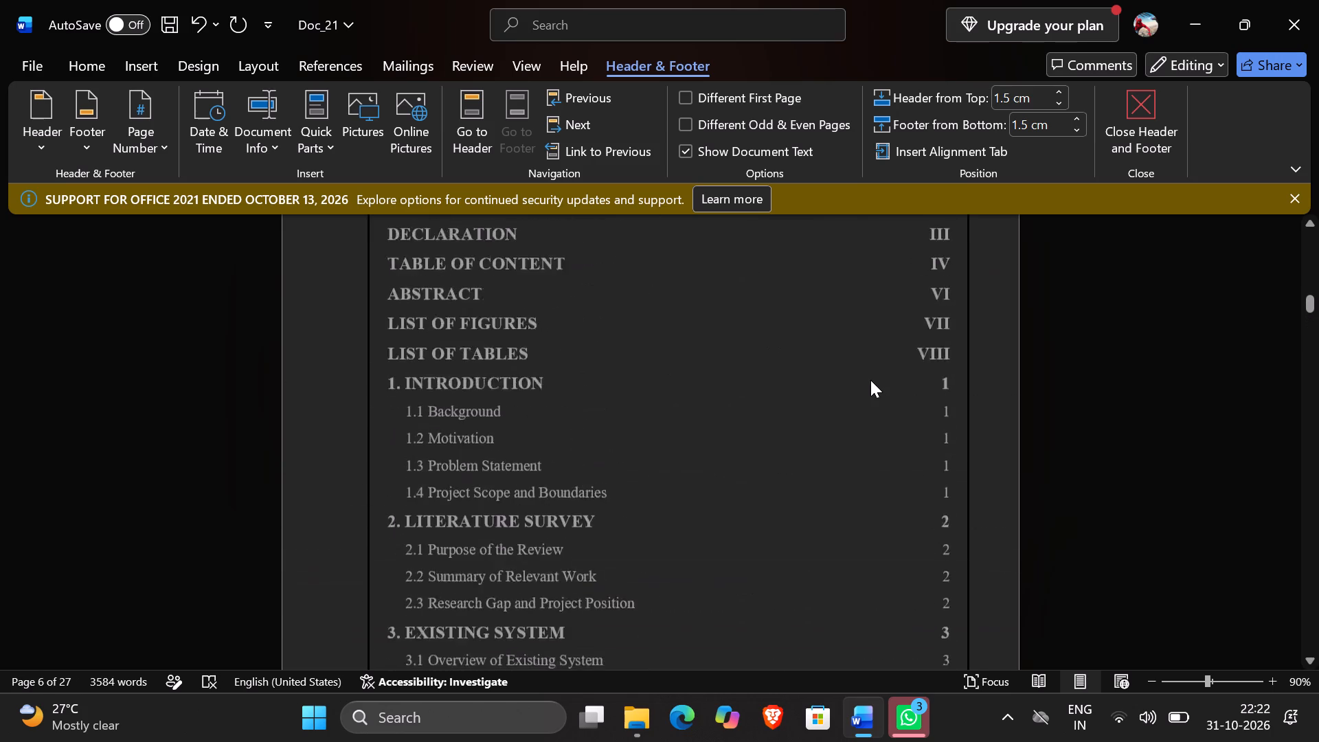
{"action": "scroll", "coordinate": [870, 380], "scroll_direction": "up", "scroll_amount": 7}
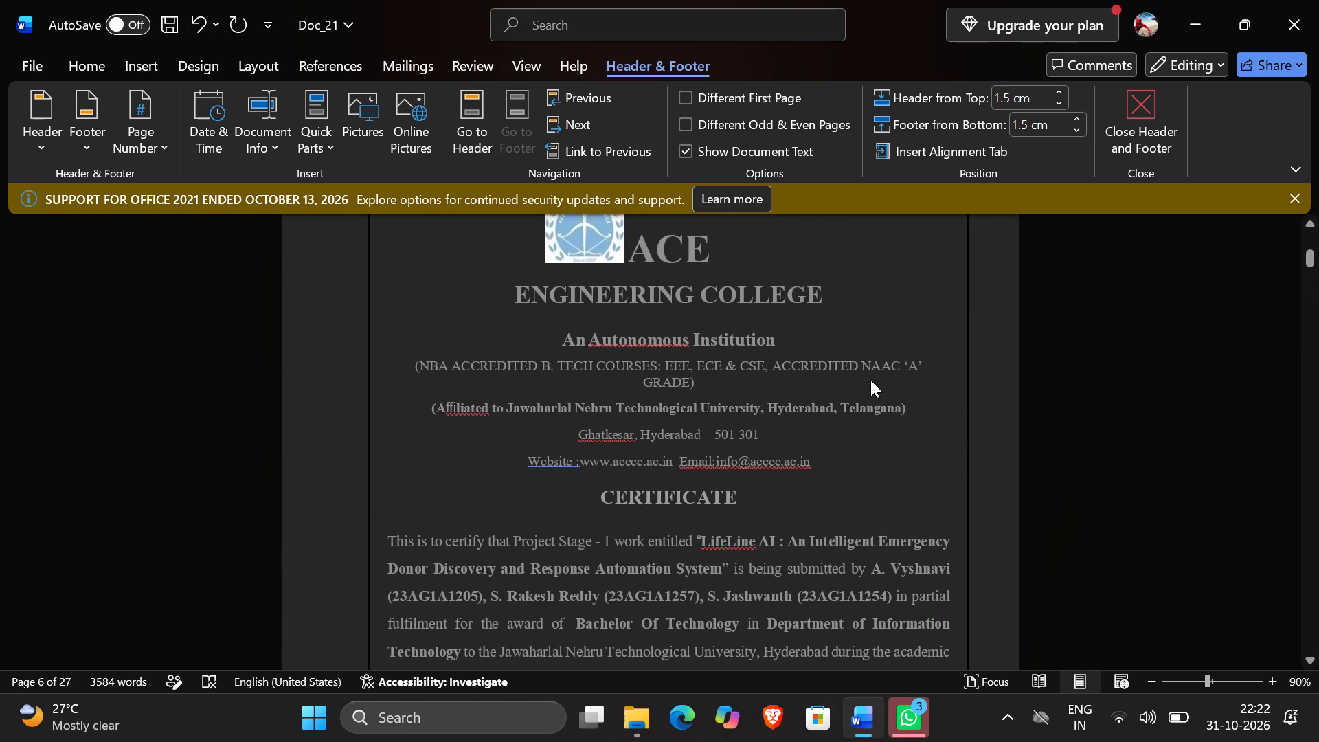
{"action": "scroll", "coordinate": [870, 380], "scroll_direction": "down", "scroll_amount": 3}
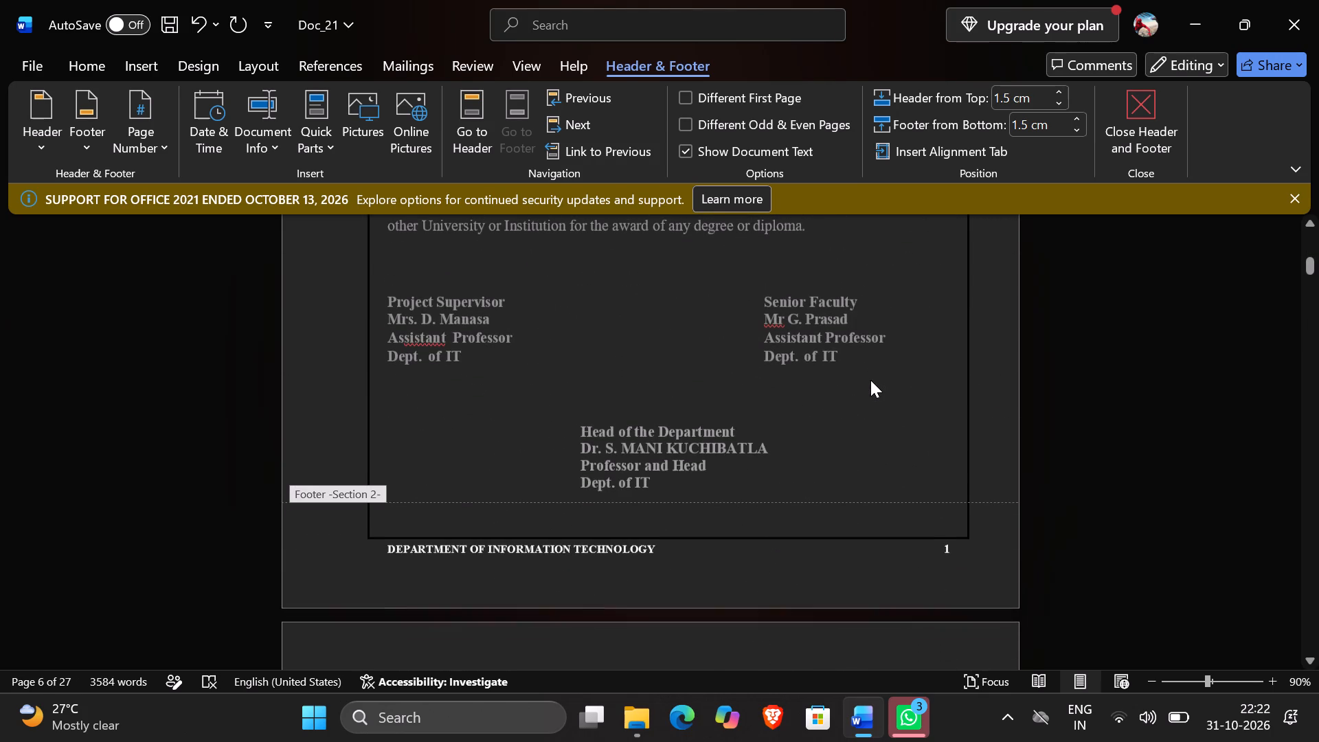
{"action": "scroll", "coordinate": [870, 380], "scroll_direction": "down", "scroll_amount": 2}
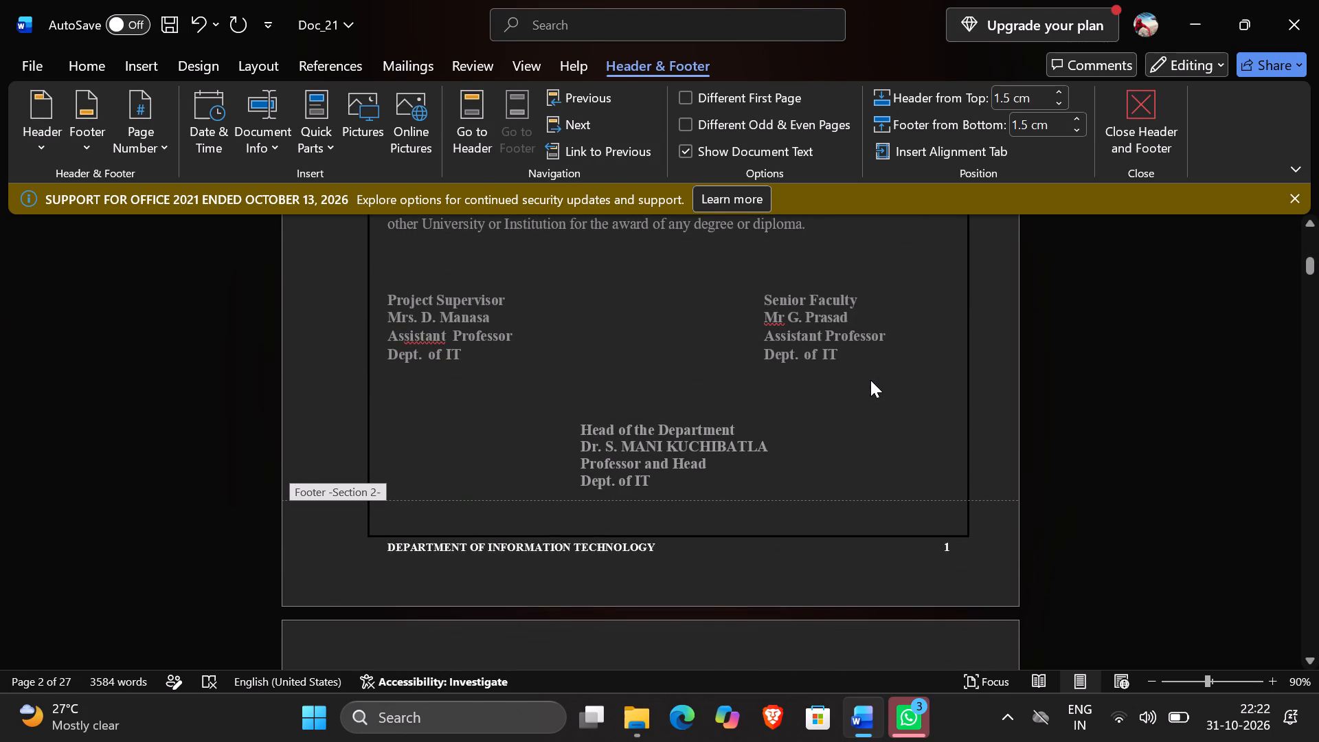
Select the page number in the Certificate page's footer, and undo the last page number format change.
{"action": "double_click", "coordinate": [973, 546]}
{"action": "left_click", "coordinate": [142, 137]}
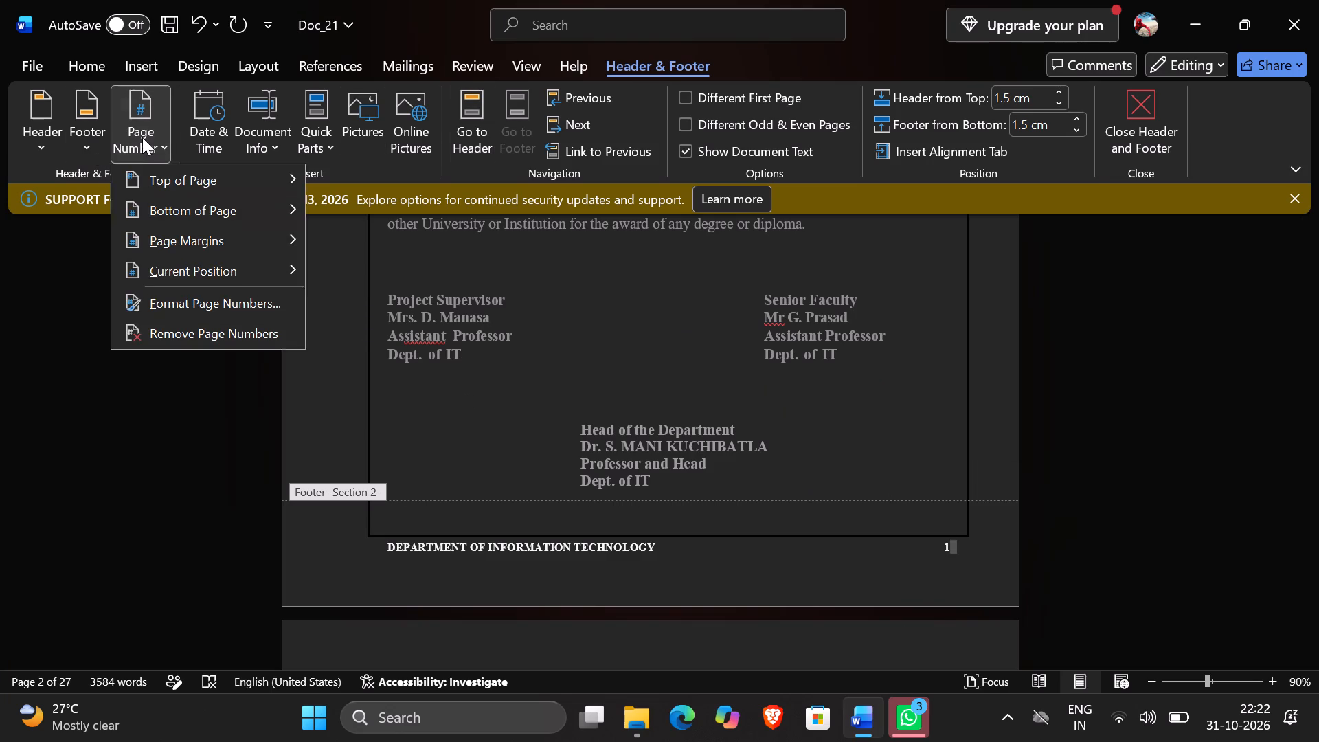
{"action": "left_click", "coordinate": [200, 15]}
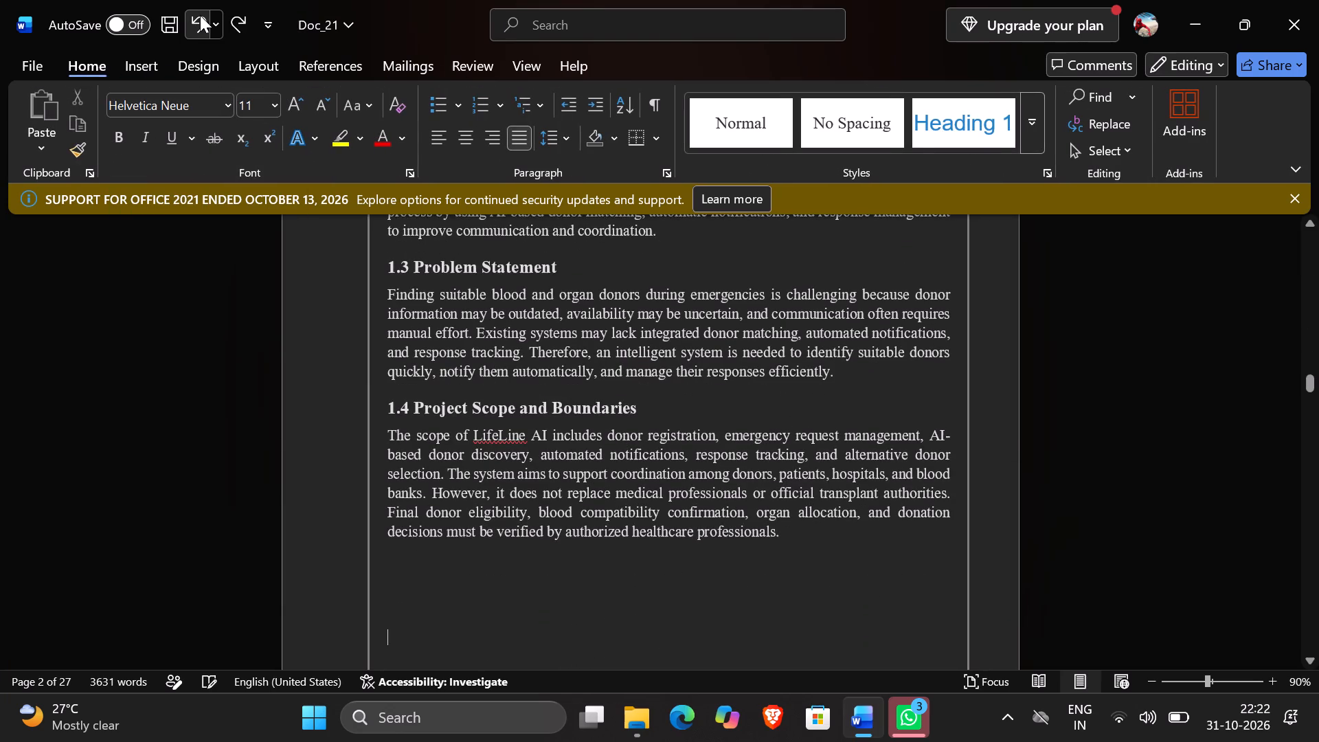
Examine the pages and footer numbering of the Introduction, Literature Survey and Existing System chapters.
{"action": "scroll", "coordinate": [545, 328], "scroll_direction": "down", "scroll_amount": 8}
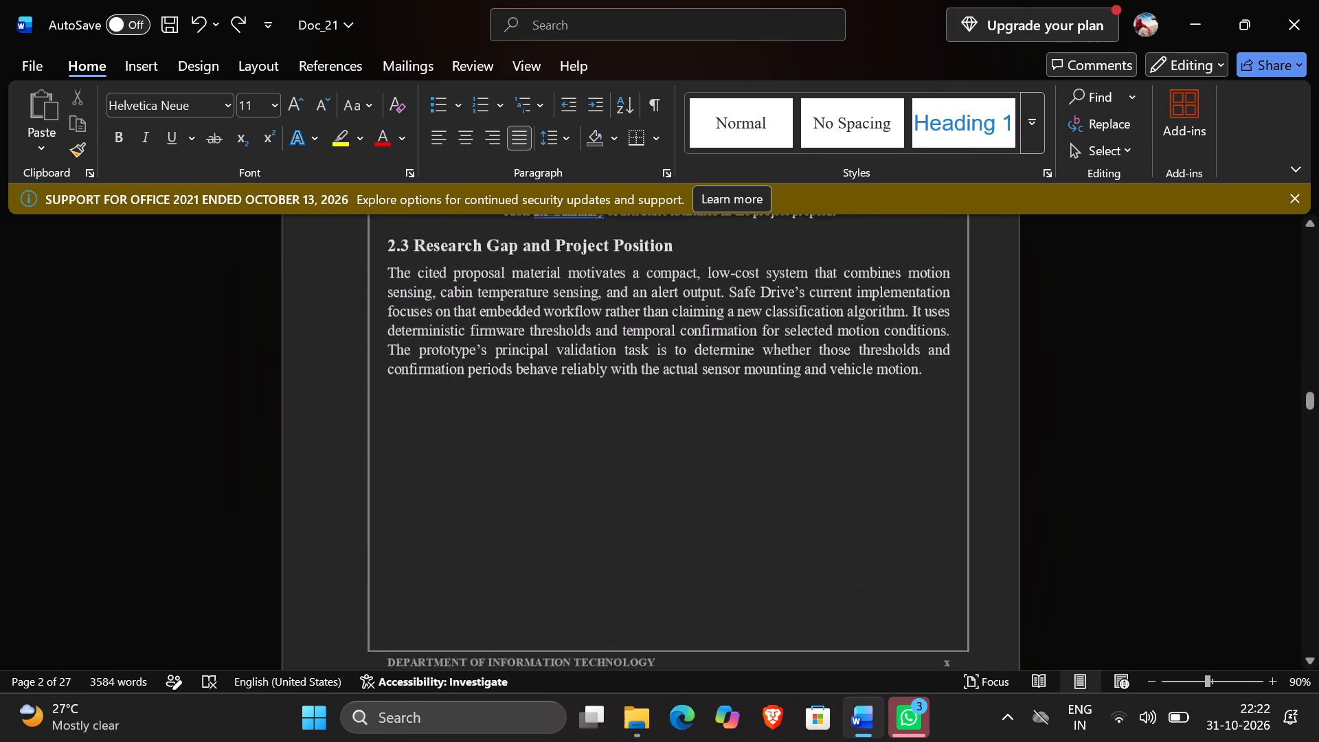
{"action": "scroll", "coordinate": [545, 328], "scroll_direction": "down", "scroll_amount": 3}
{"action": "scroll", "coordinate": [545, 328], "scroll_direction": "up", "scroll_amount": 1}
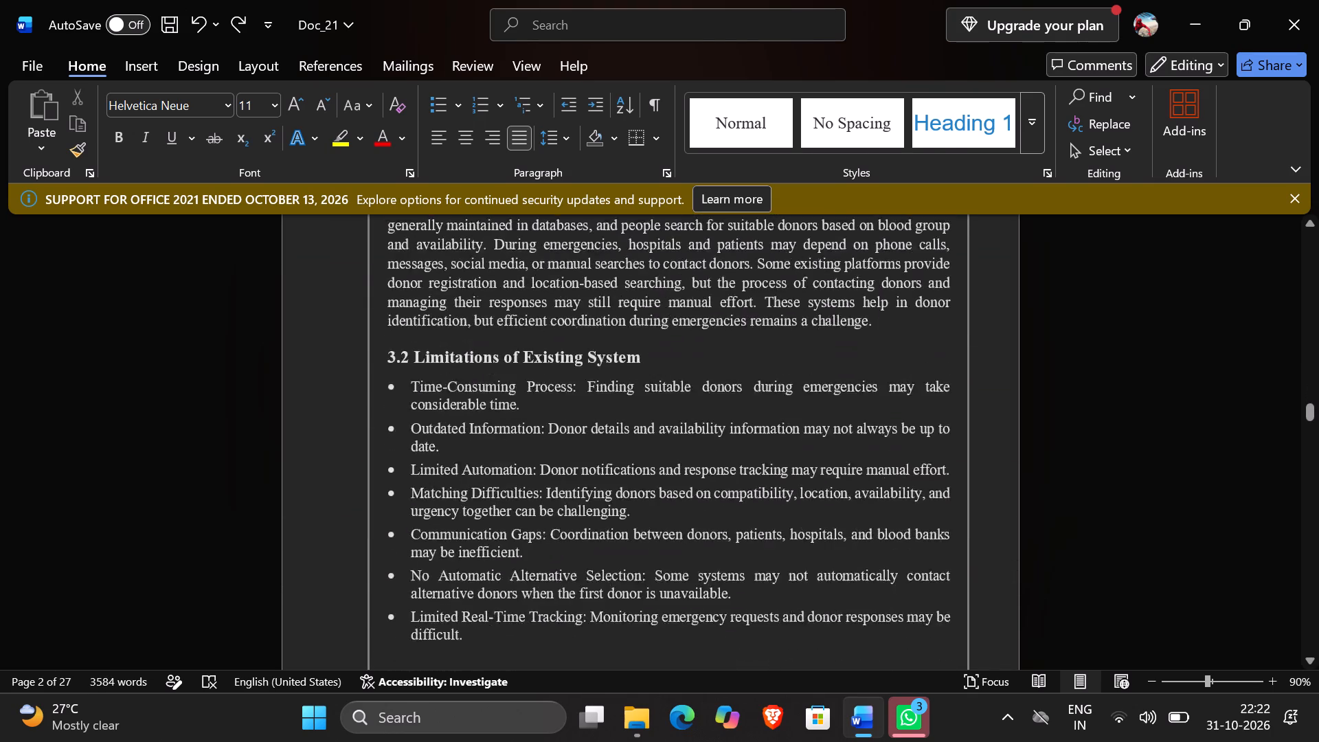
{"action": "scroll", "coordinate": [545, 328], "scroll_direction": "up", "scroll_amount": 3}
Examine the front matter pages from the List of Tables back to the Table of Content, comparing footer numbers with the listed page numbers.
{"action": "scroll", "coordinate": [545, 328], "scroll_direction": "up", "scroll_amount": 1}
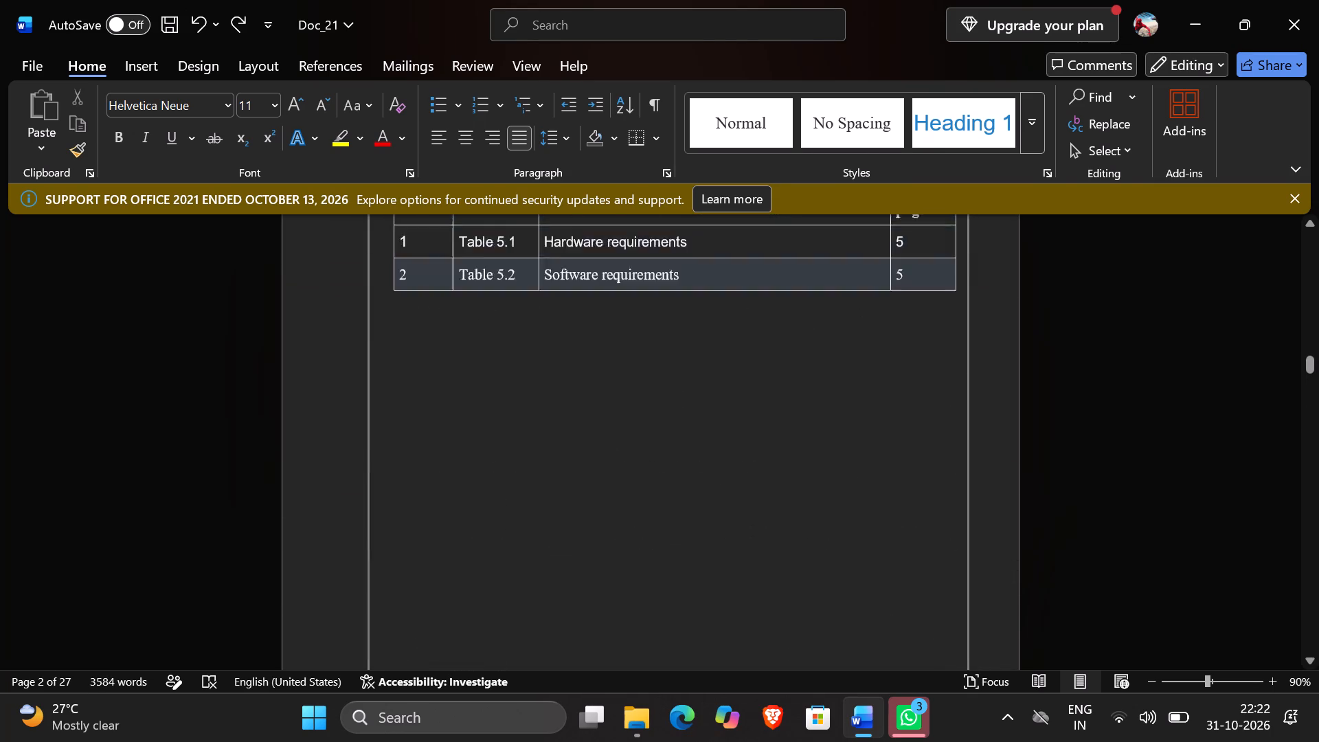
{"action": "scroll", "coordinate": [545, 328], "scroll_direction": "up", "scroll_amount": 3}
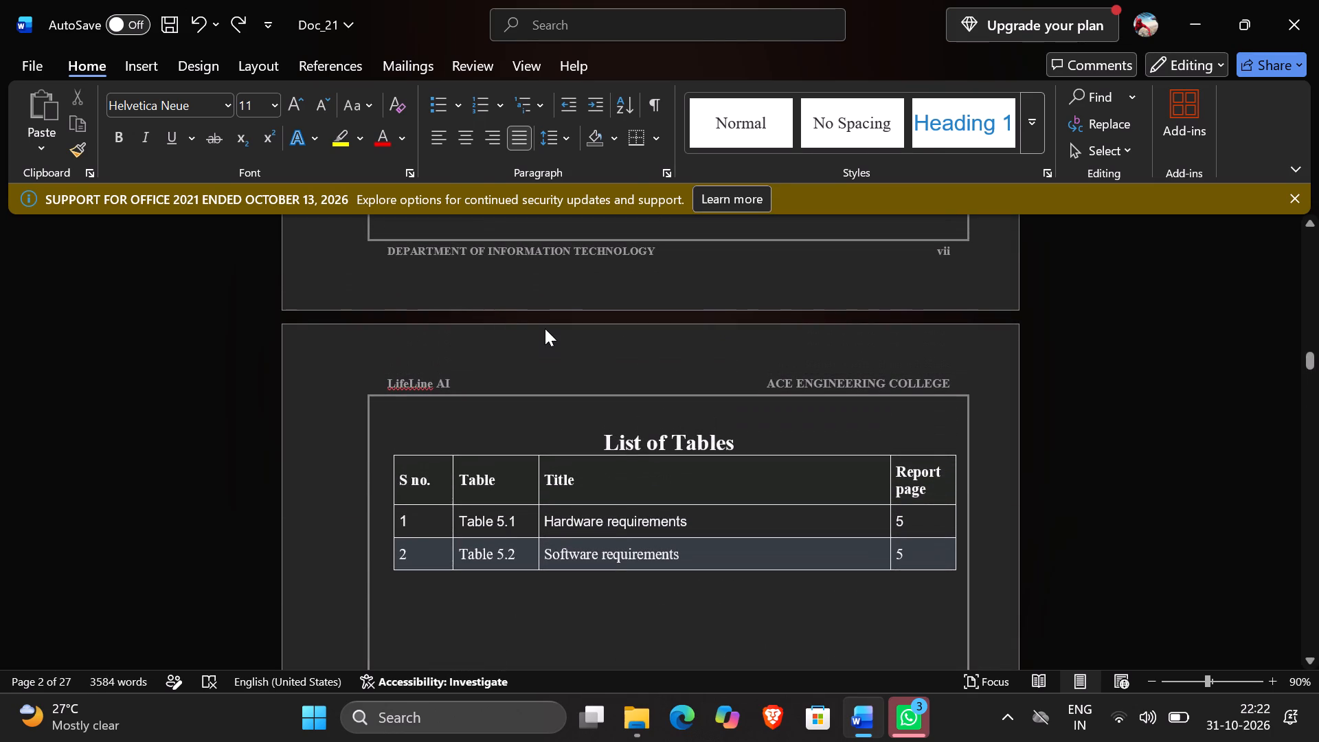
{"action": "scroll", "coordinate": [545, 328], "scroll_direction": "up", "scroll_amount": 1}
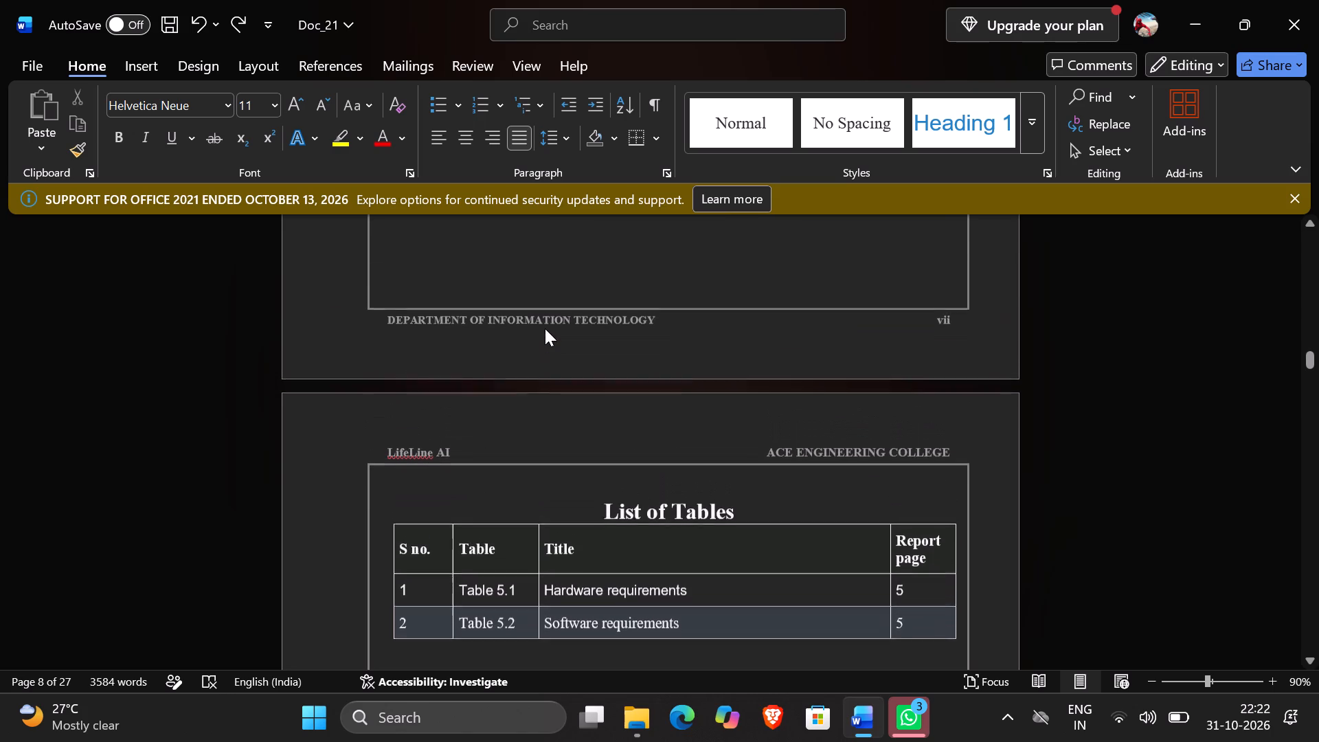
{"action": "scroll", "coordinate": [545, 328], "scroll_direction": "up", "scroll_amount": 2}
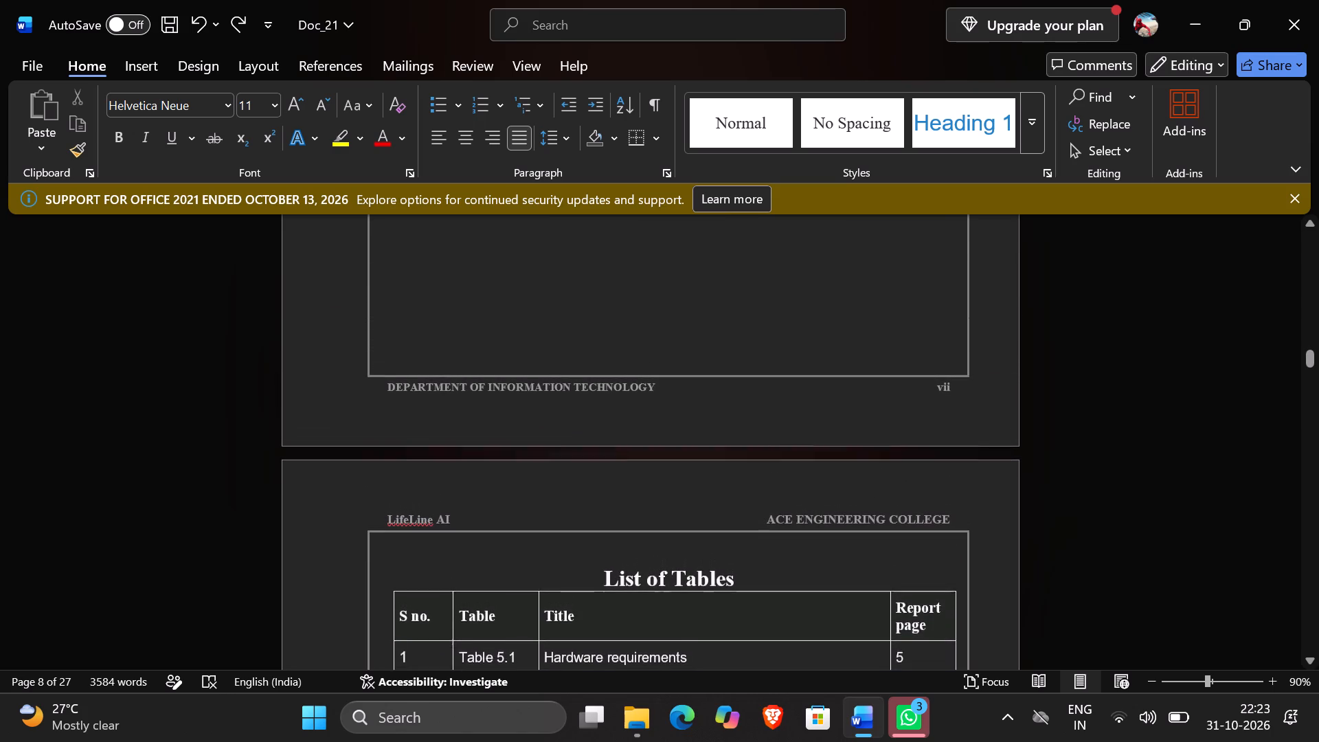
{"action": "scroll", "coordinate": [545, 328], "scroll_direction": "up", "scroll_amount": 3}
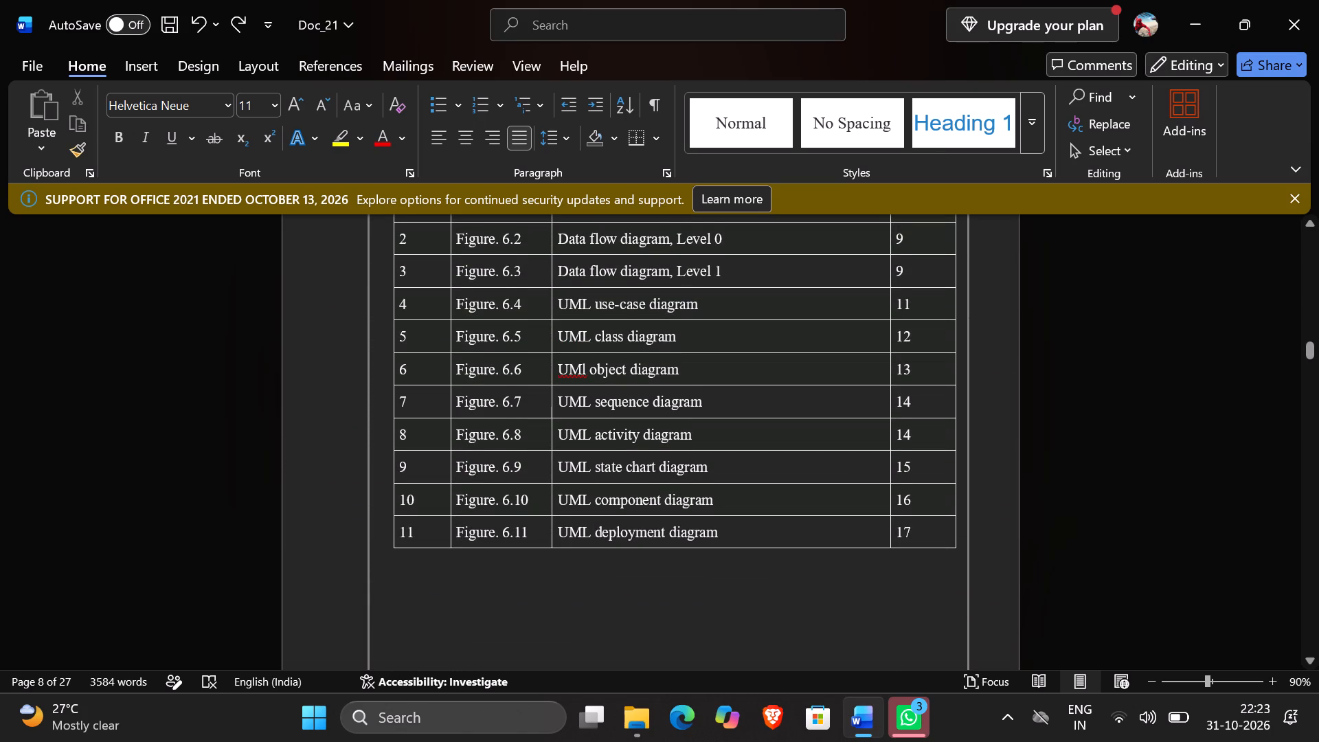
{"action": "scroll", "coordinate": [545, 328], "scroll_direction": "up", "scroll_amount": 3}
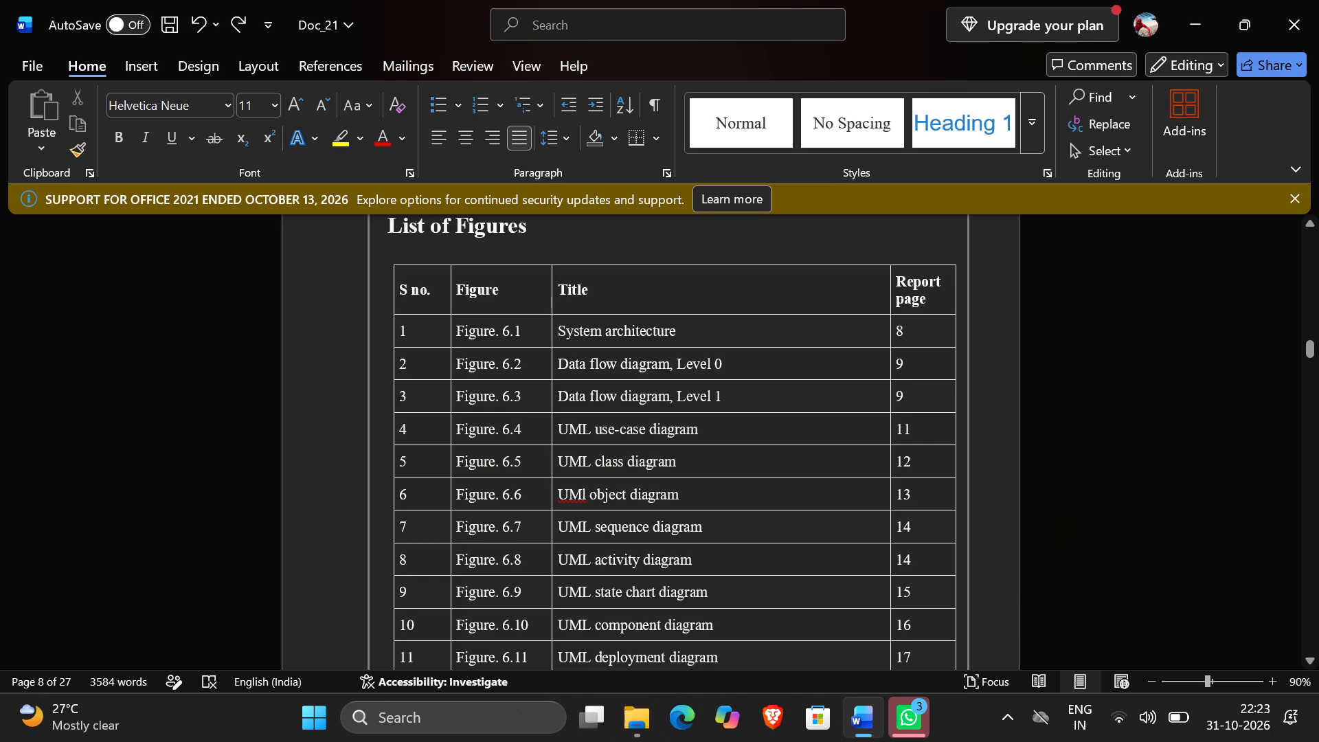
{"action": "scroll", "coordinate": [545, 328], "scroll_direction": "up", "scroll_amount": 1}
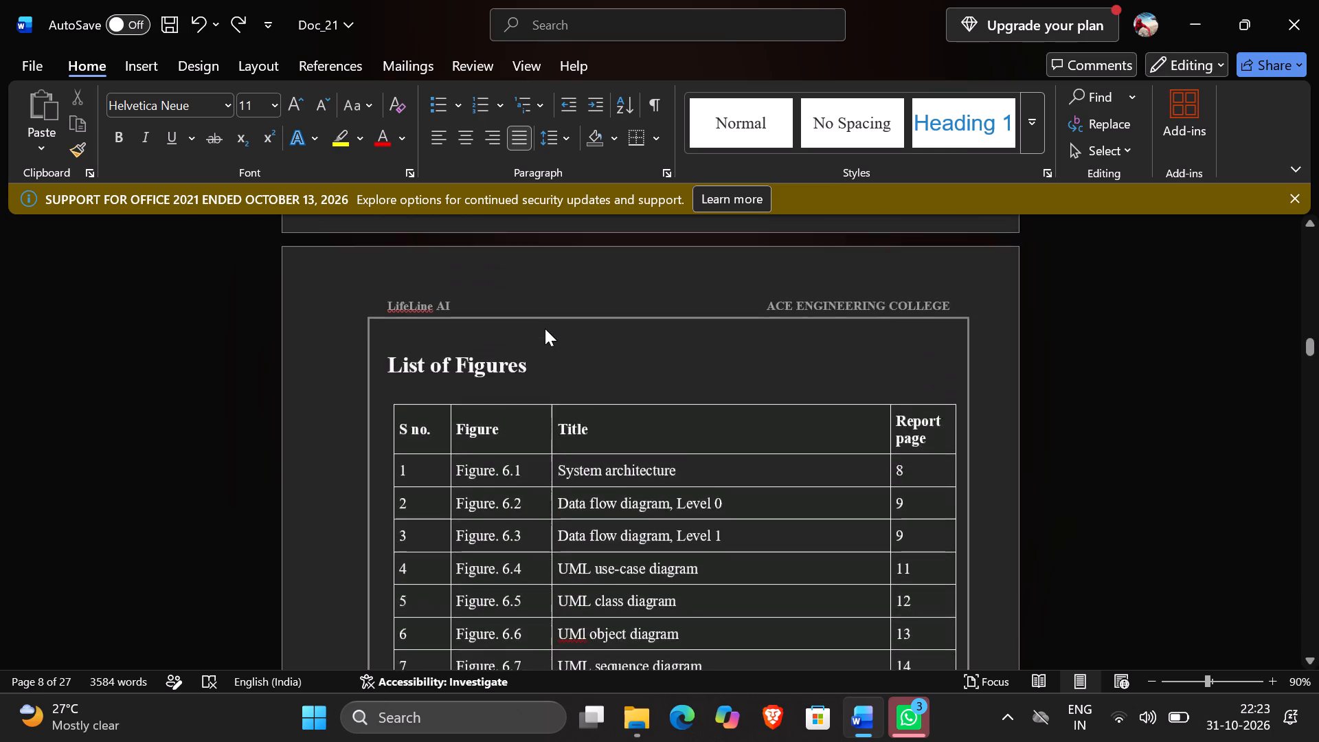
{"action": "scroll", "coordinate": [545, 328], "scroll_direction": "up", "scroll_amount": 5}
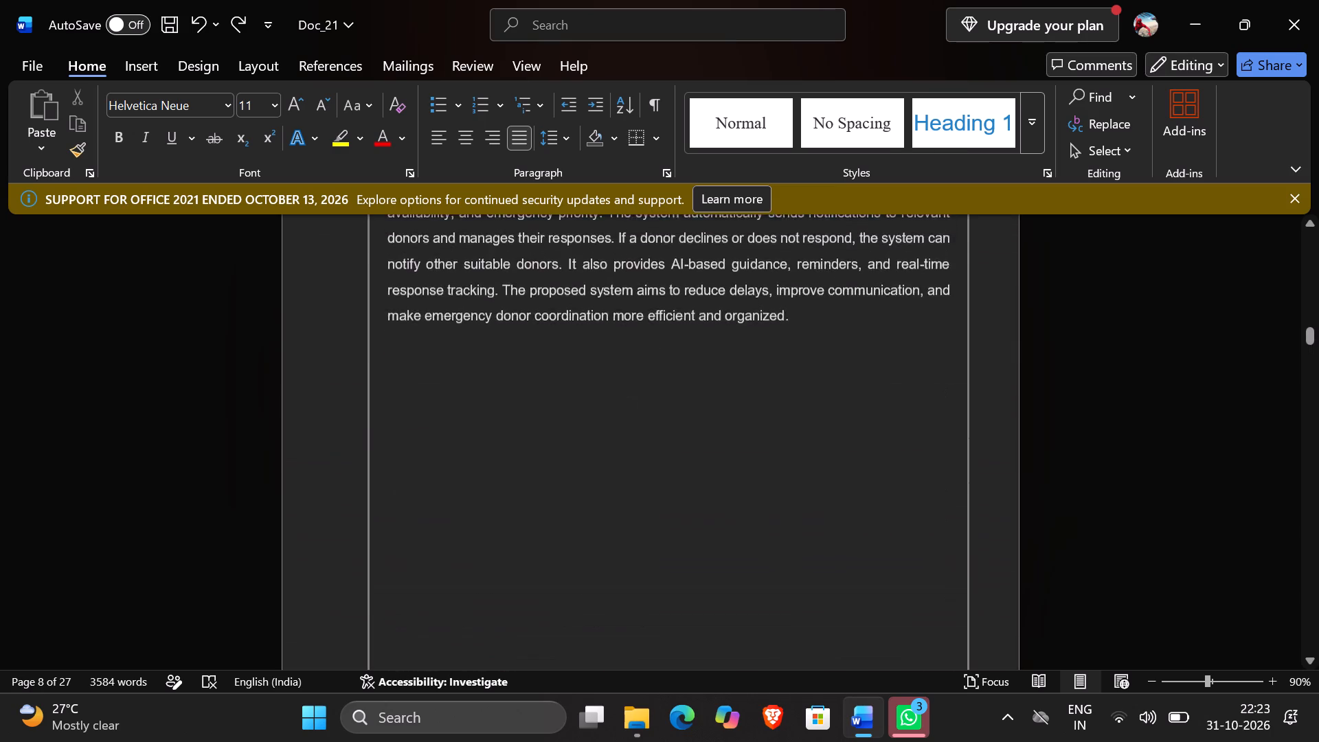
{"action": "scroll", "coordinate": [545, 328], "scroll_direction": "up", "scroll_amount": 3}
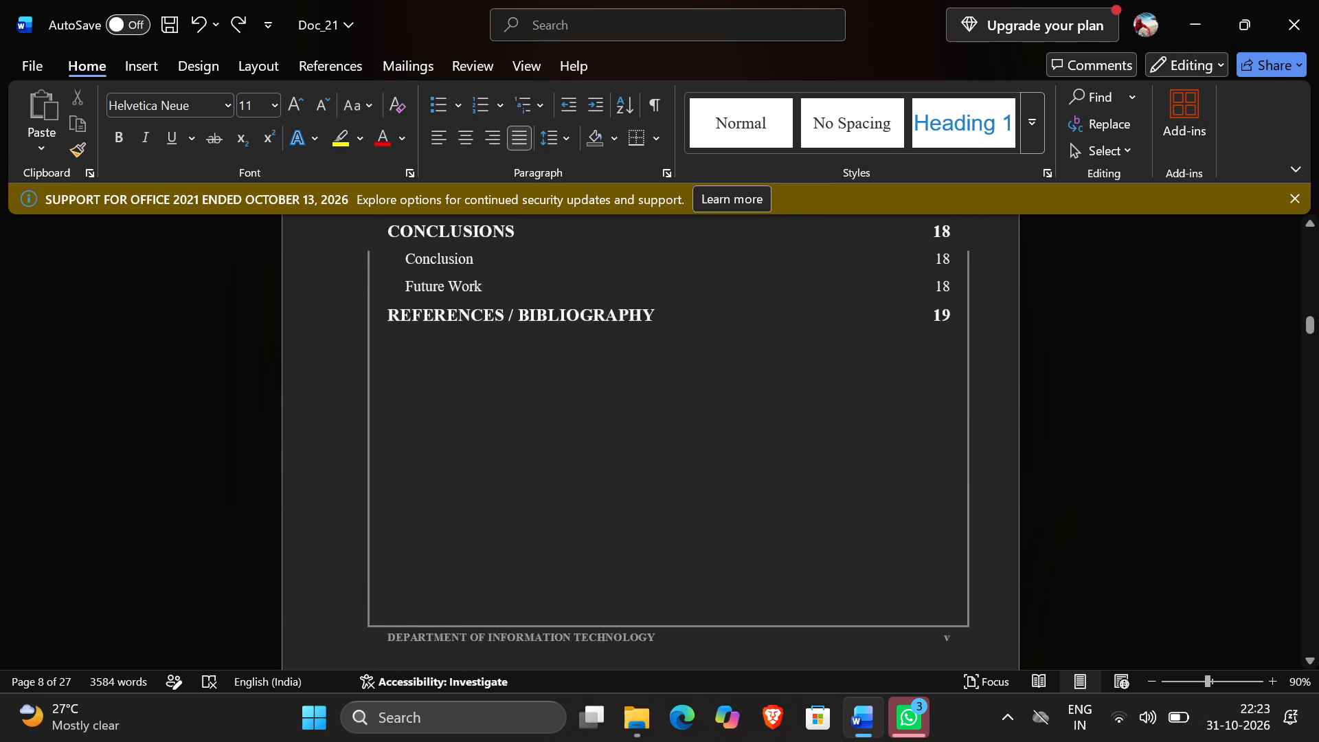
{"action": "scroll", "coordinate": [545, 328], "scroll_direction": "up", "scroll_amount": 4}
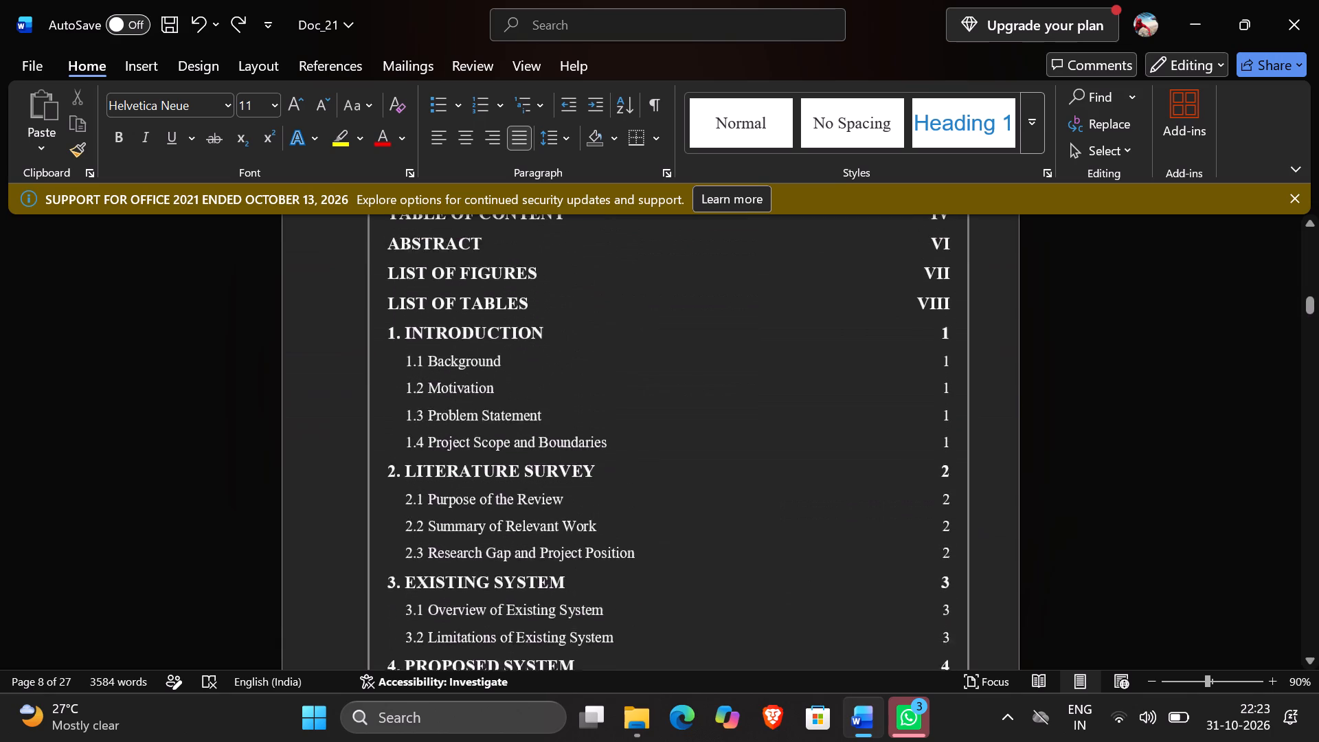
{"action": "scroll", "coordinate": [545, 328], "scroll_direction": "up", "scroll_amount": 3}
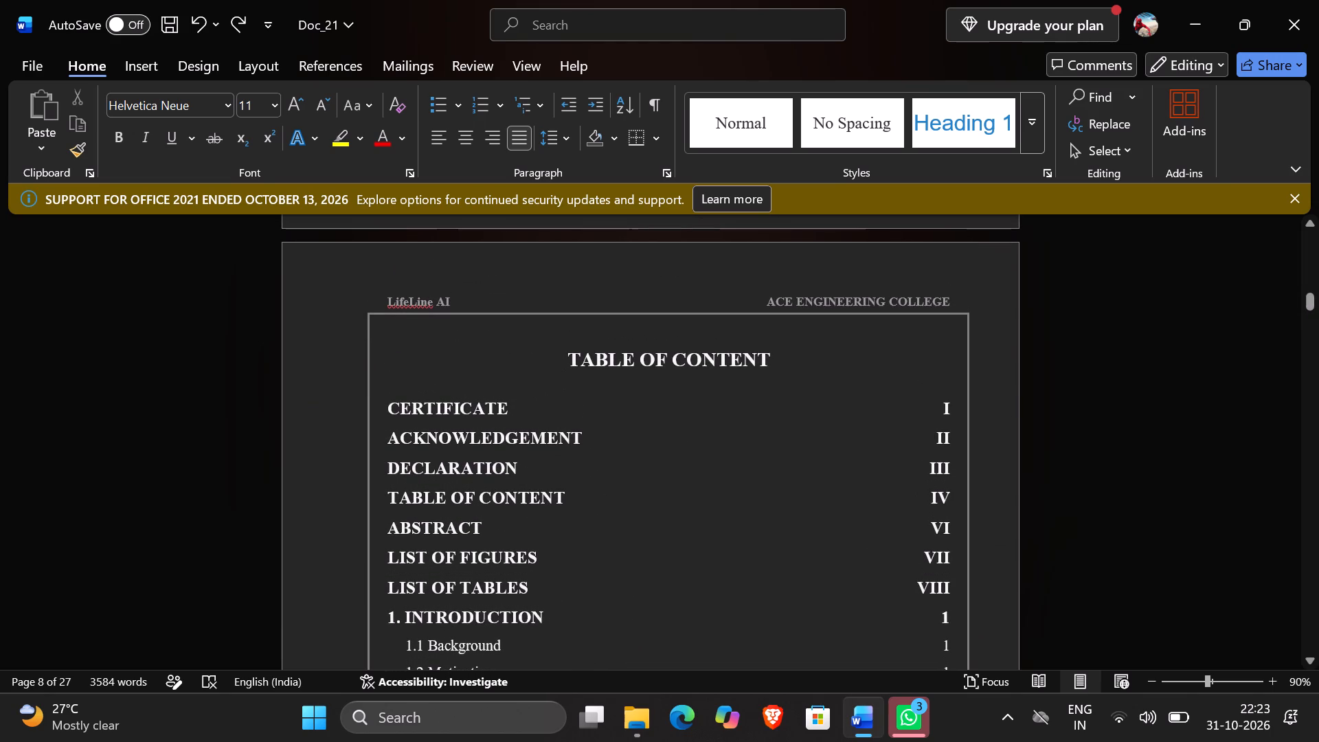
{"action": "scroll", "coordinate": [545, 328], "scroll_direction": "up", "scroll_amount": 1}
{"action": "left_click", "coordinate": [949, 412]}
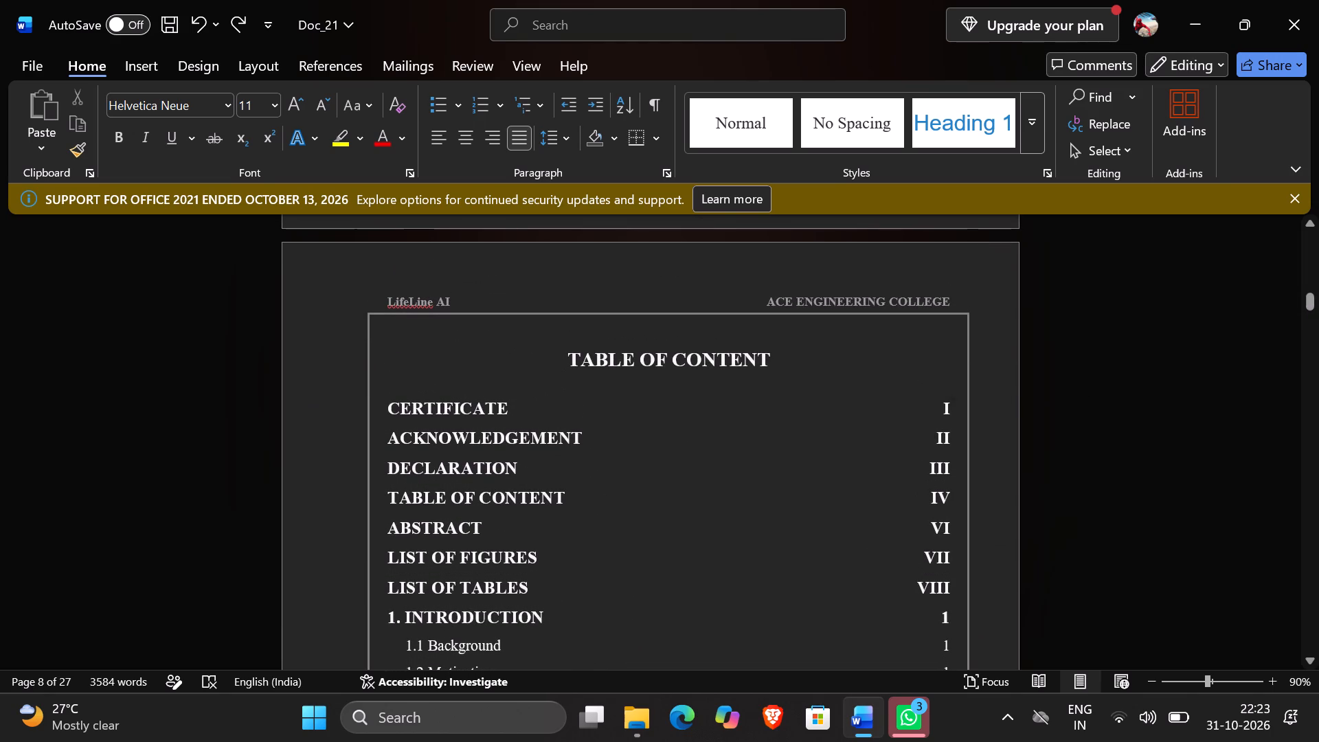
{"action": "left_click", "coordinate": [959, 412]}
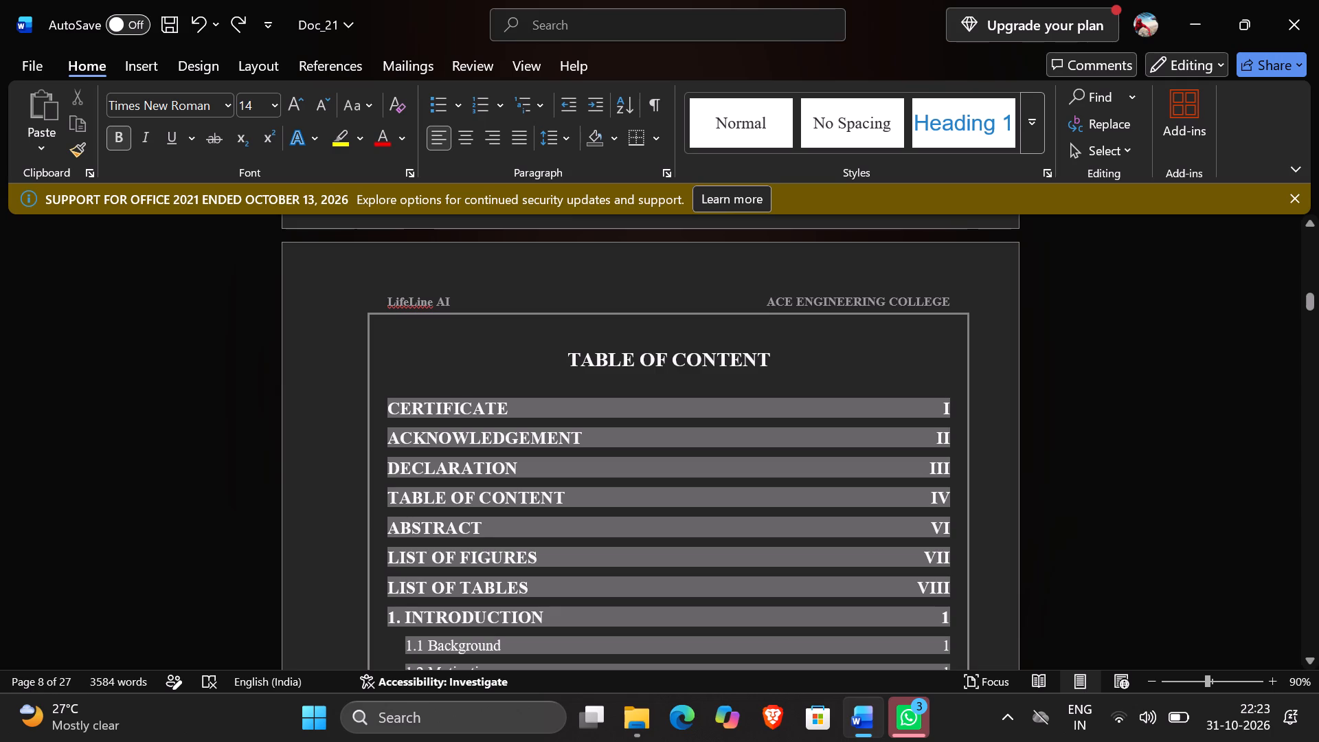
{"action": "left_click", "coordinate": [918, 359]}
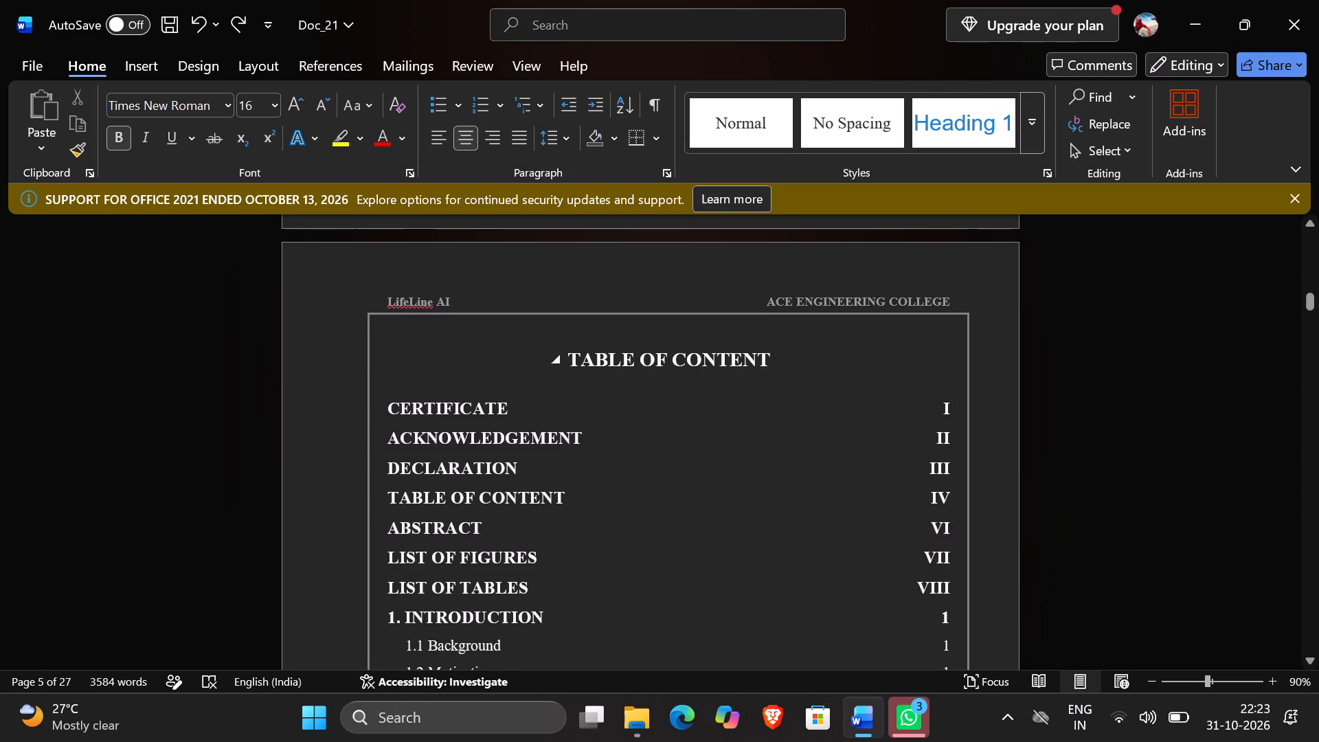
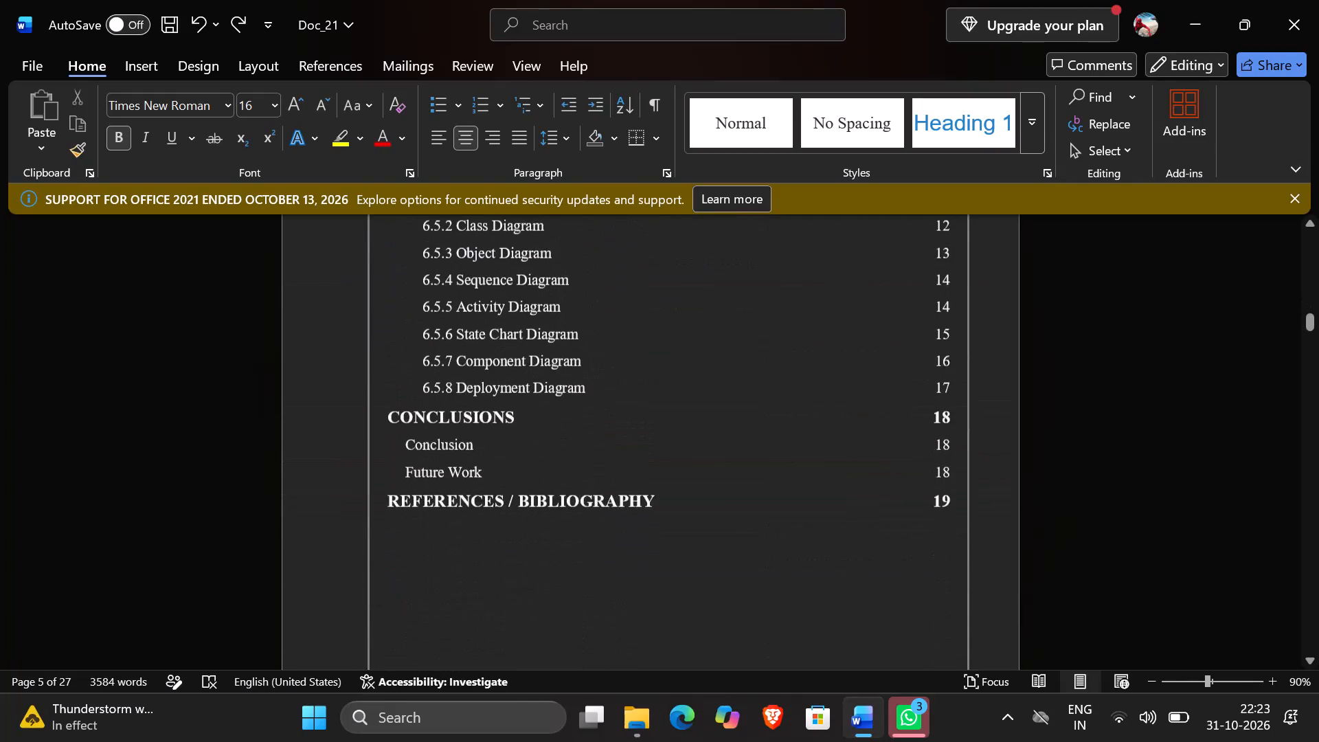
Examine the Table of Content entries and the footer page numbers from there through the start of the Proposed System chapter.
{"action": "scroll", "coordinate": [918, 359], "scroll_direction": "up", "scroll_amount": 2}
{"action": "scroll", "coordinate": [918, 359], "scroll_direction": "down", "scroll_amount": 3}
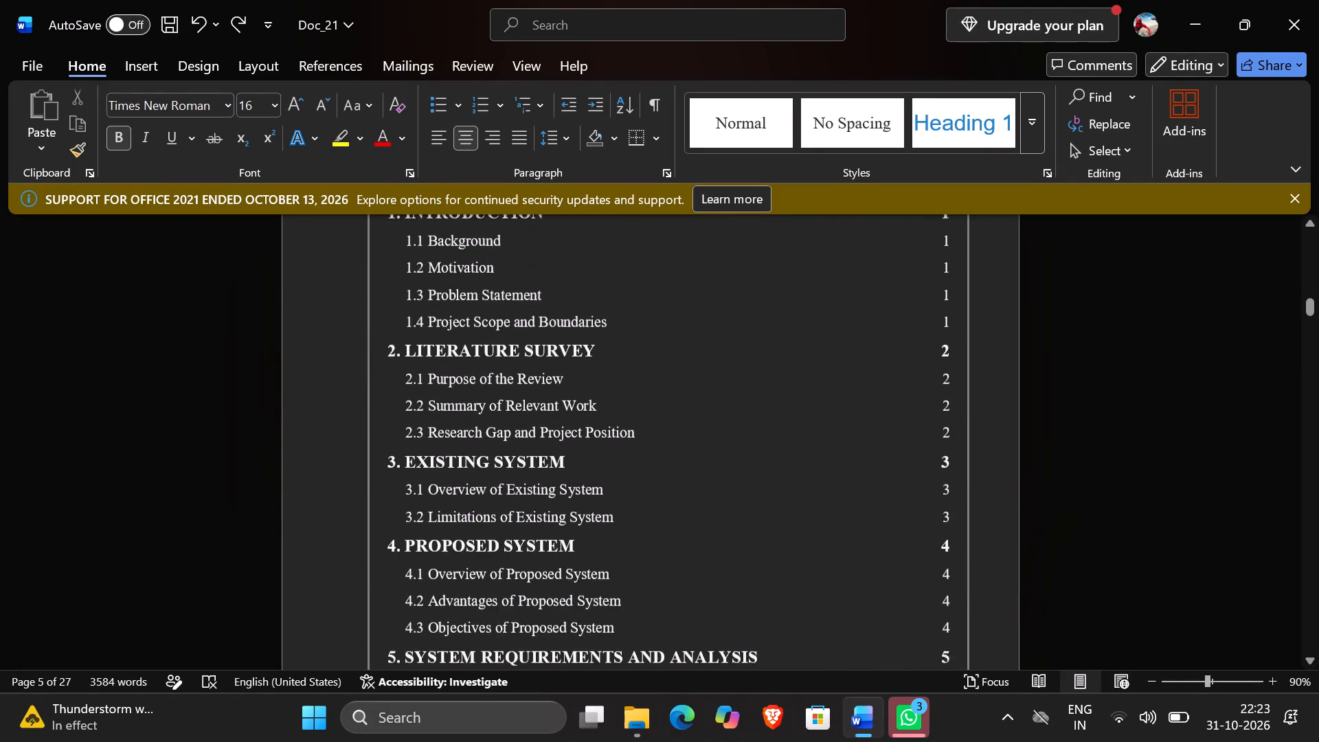
{"action": "scroll", "coordinate": [918, 359], "scroll_direction": "down", "scroll_amount": 5}
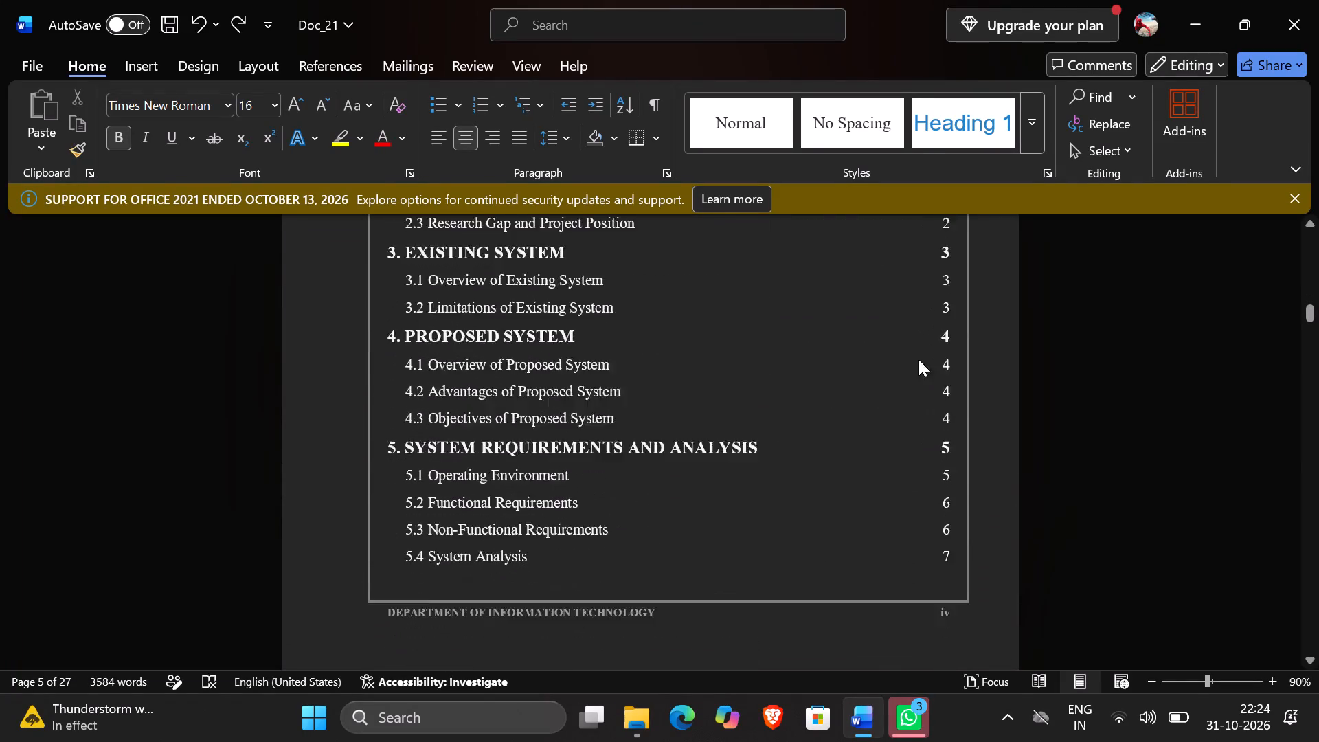
{"action": "scroll", "coordinate": [918, 359], "scroll_direction": "down", "scroll_amount": 6}
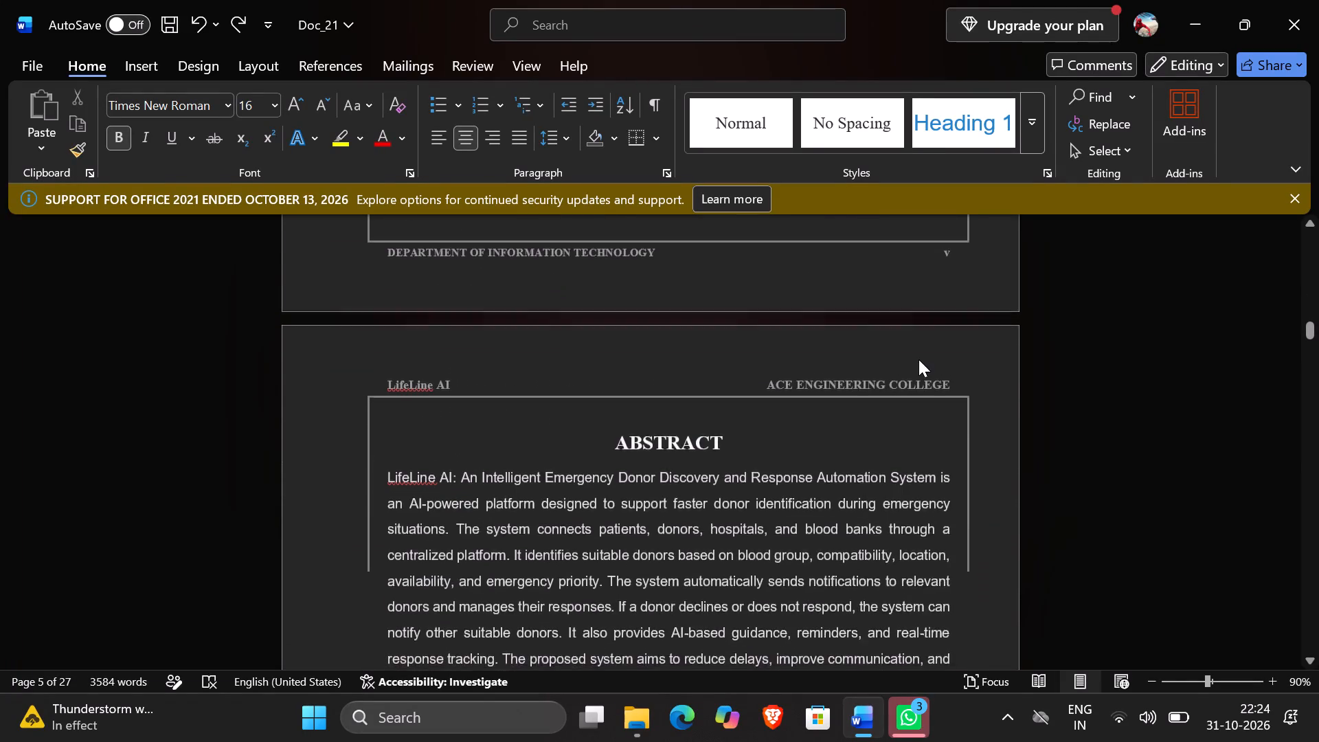
{"action": "scroll", "coordinate": [918, 359], "scroll_direction": "down", "scroll_amount": 5}
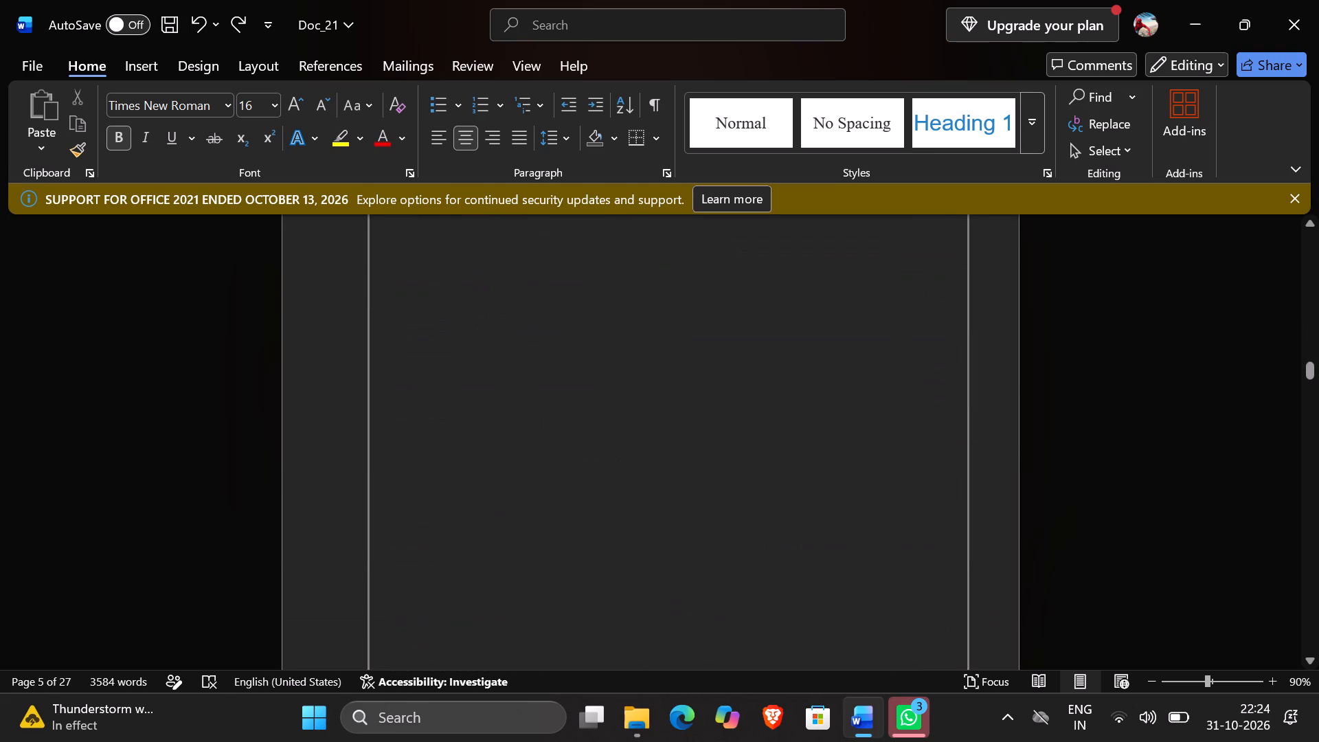
{"action": "scroll", "coordinate": [918, 359], "scroll_direction": "down", "scroll_amount": 4}
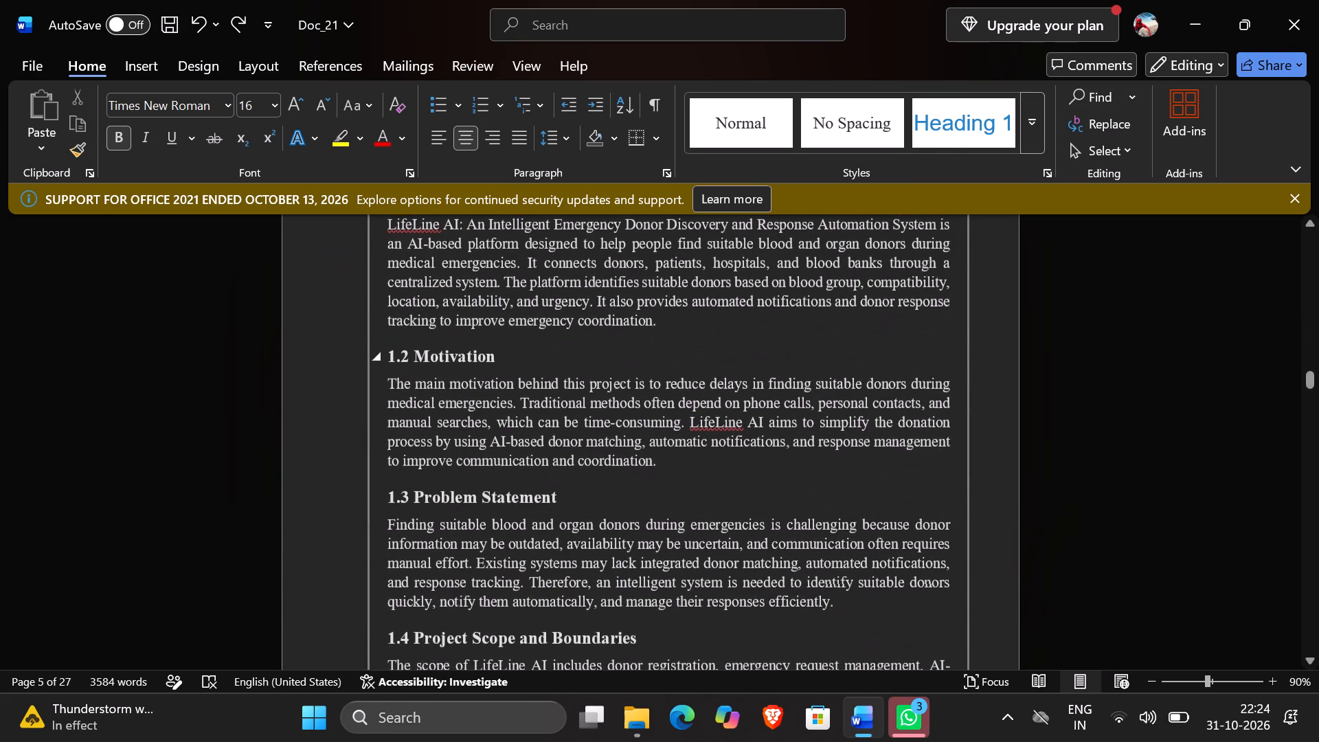
{"action": "scroll", "coordinate": [918, 359], "scroll_direction": "down", "scroll_amount": 4}
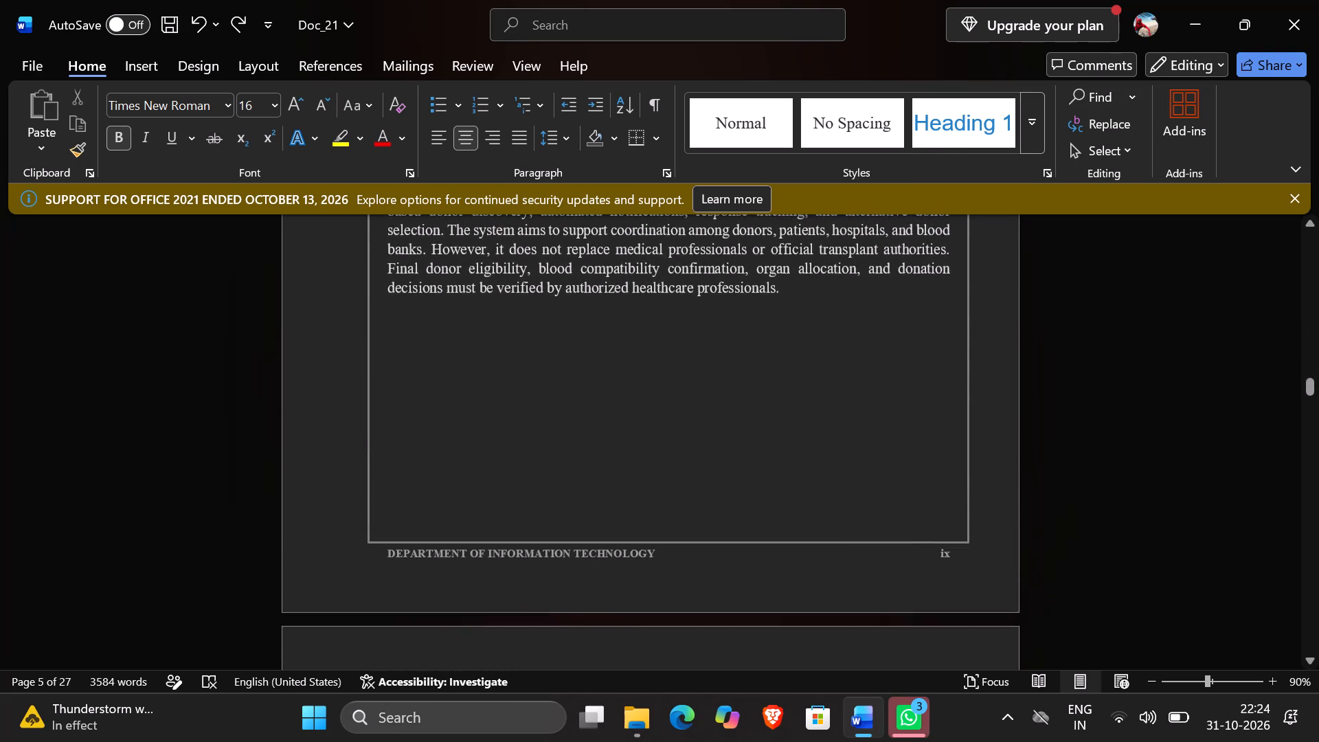
{"action": "scroll", "coordinate": [918, 359], "scroll_direction": "down", "scroll_amount": 5}
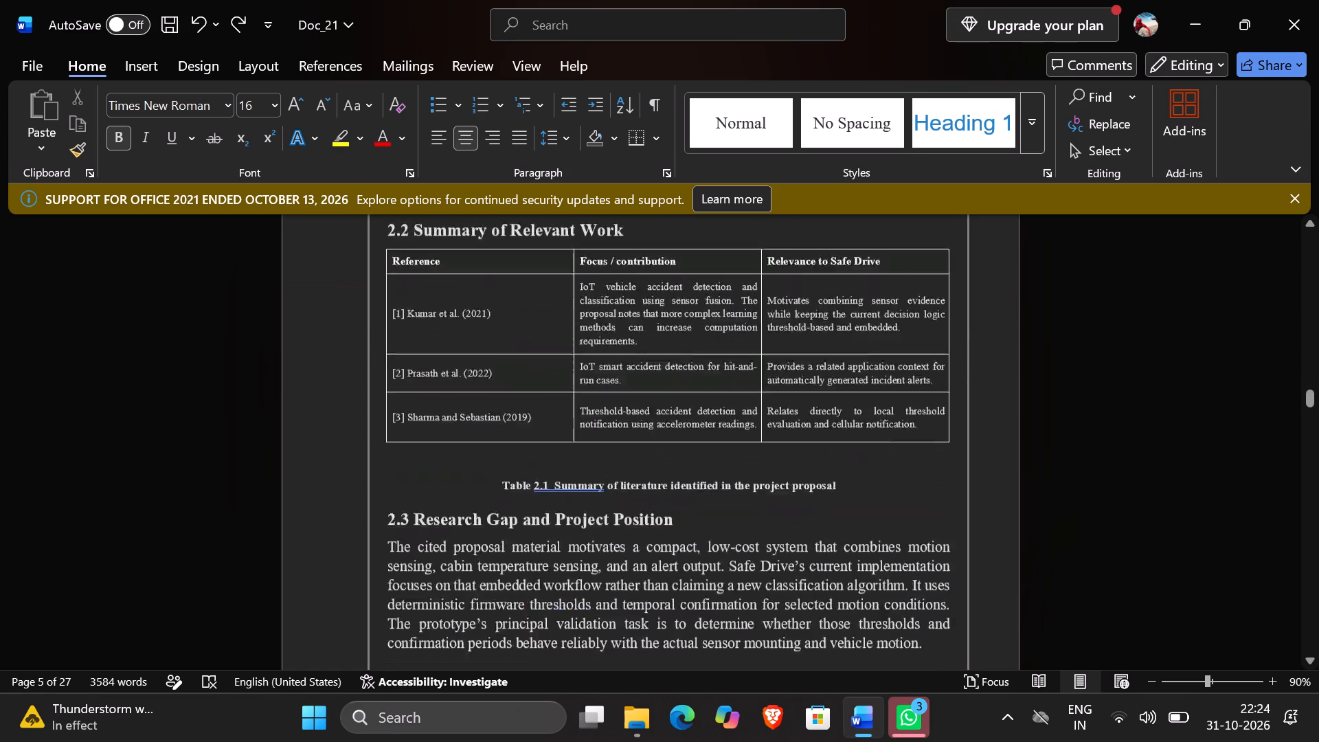
{"action": "scroll", "coordinate": [918, 359], "scroll_direction": "down", "scroll_amount": 4}
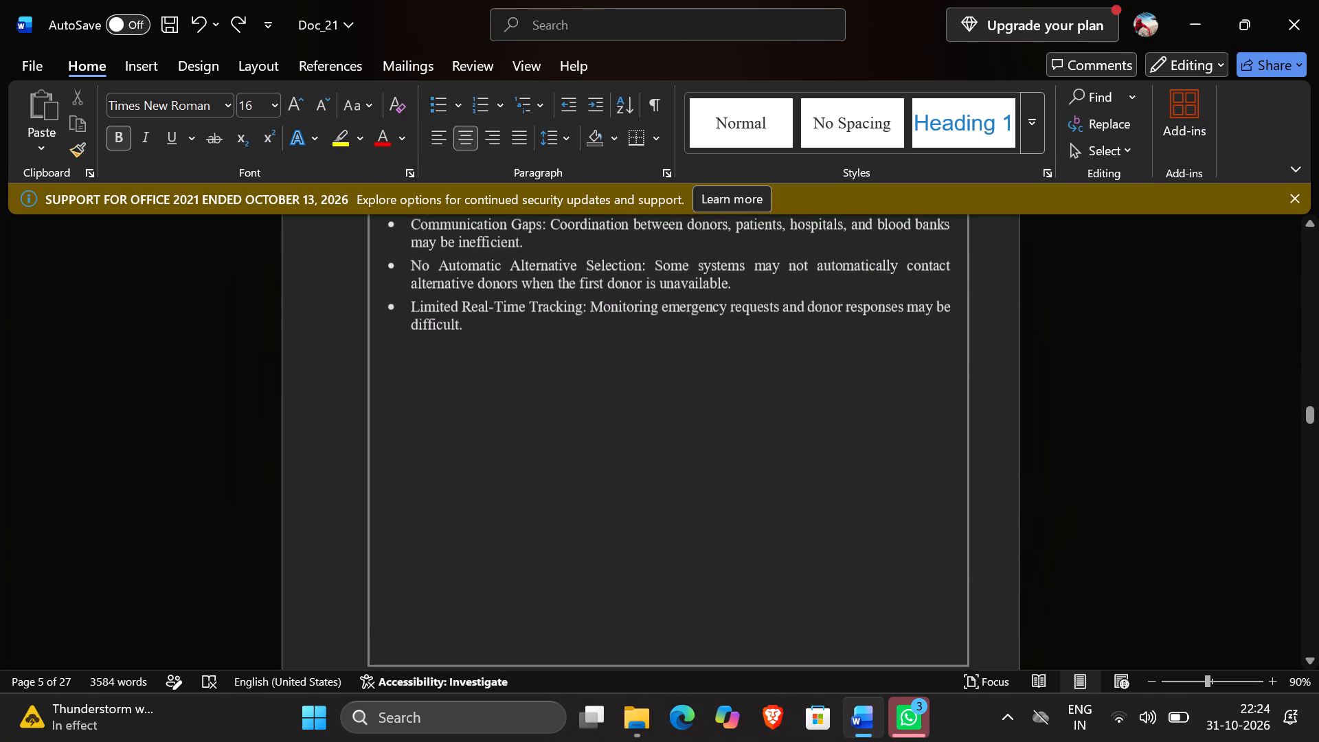
{"action": "scroll", "coordinate": [918, 359], "scroll_direction": "up", "scroll_amount": 2}
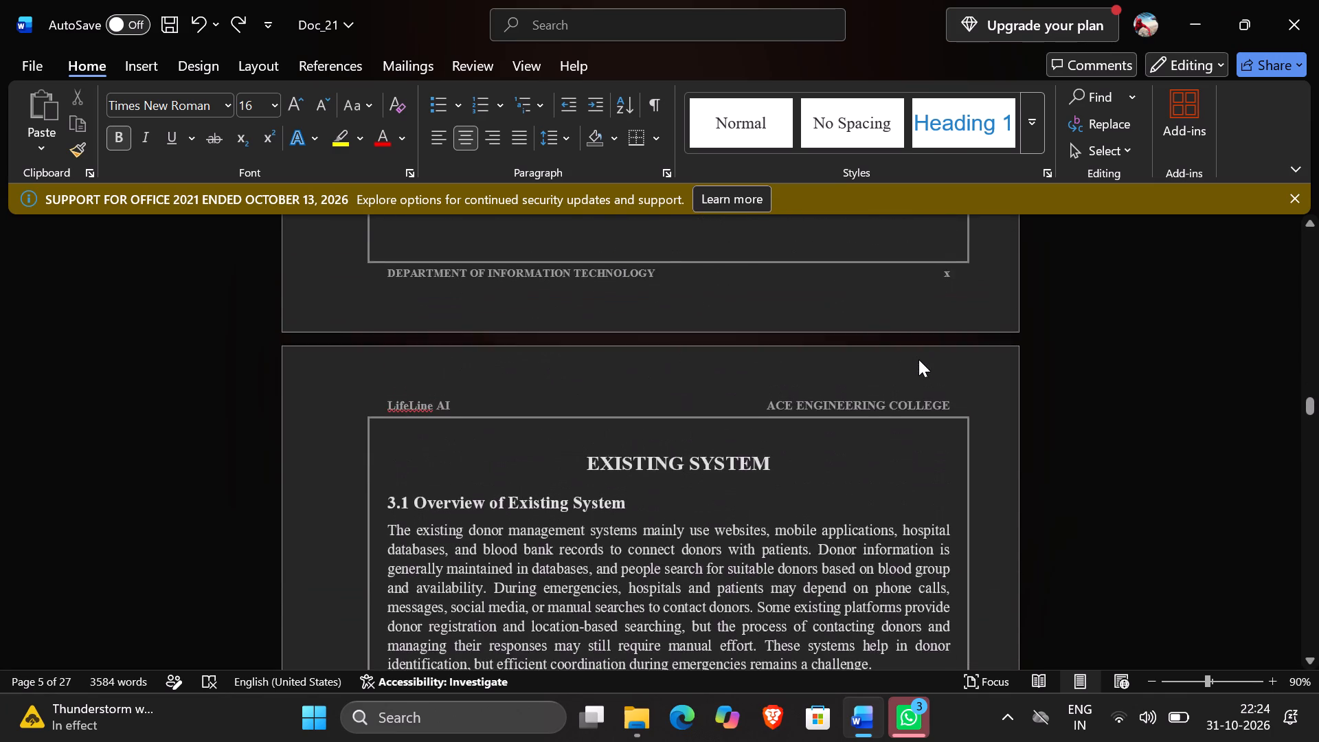
{"action": "scroll", "coordinate": [918, 359], "scroll_direction": "down", "scroll_amount": 2}
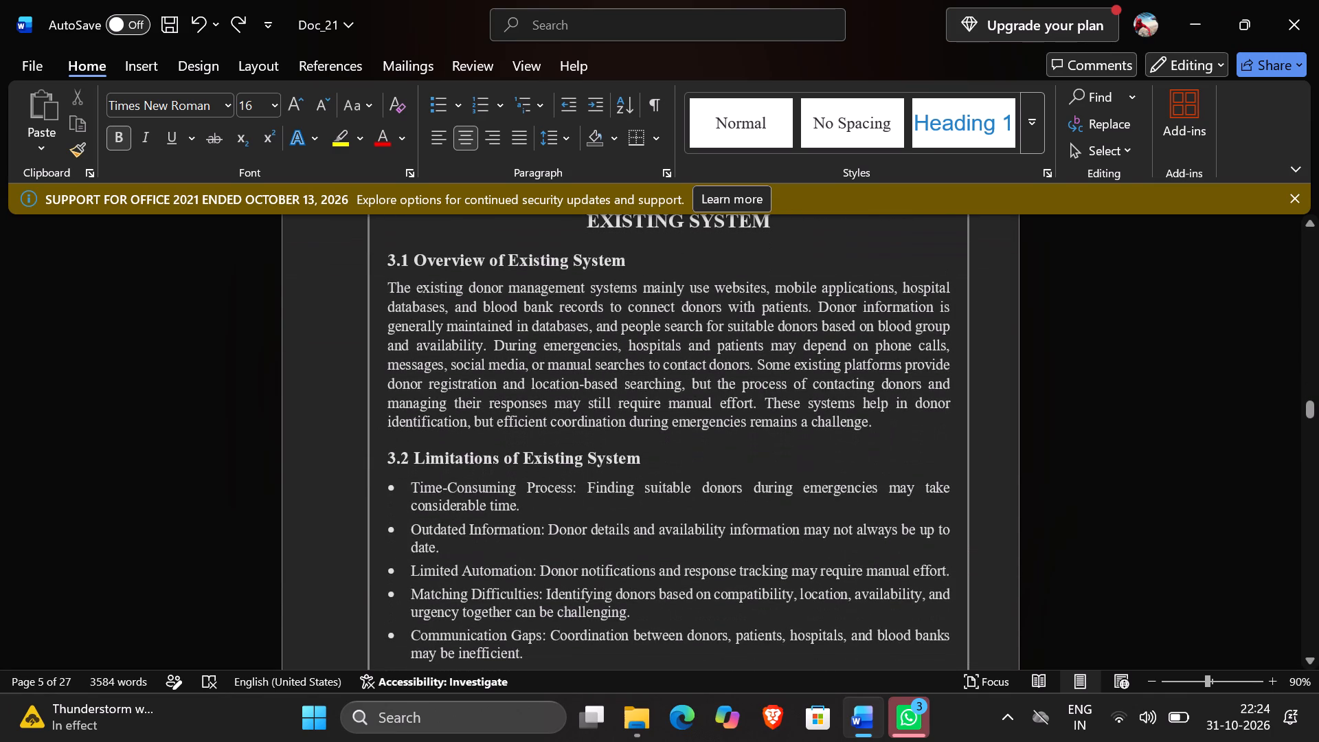
{"action": "scroll", "coordinate": [918, 359], "scroll_direction": "down", "scroll_amount": 4}
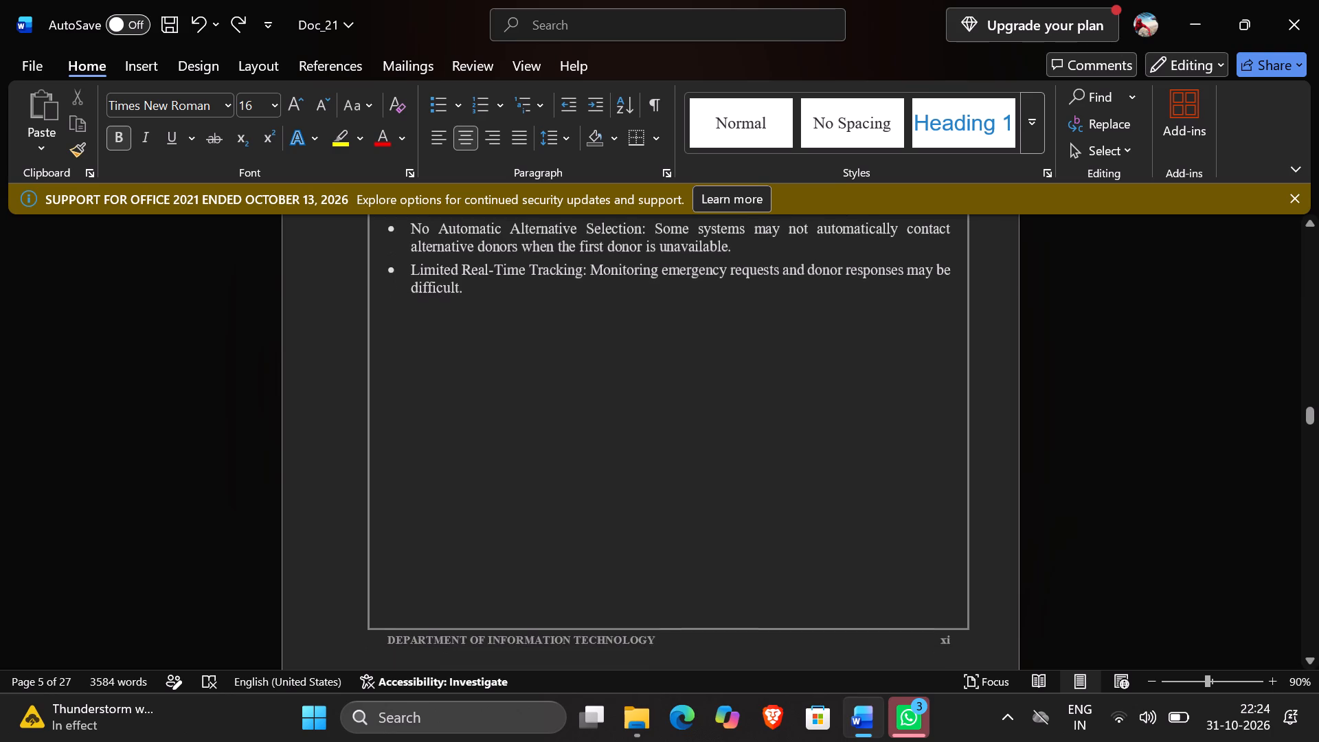
{"action": "scroll", "coordinate": [918, 359], "scroll_direction": "down", "scroll_amount": 3}
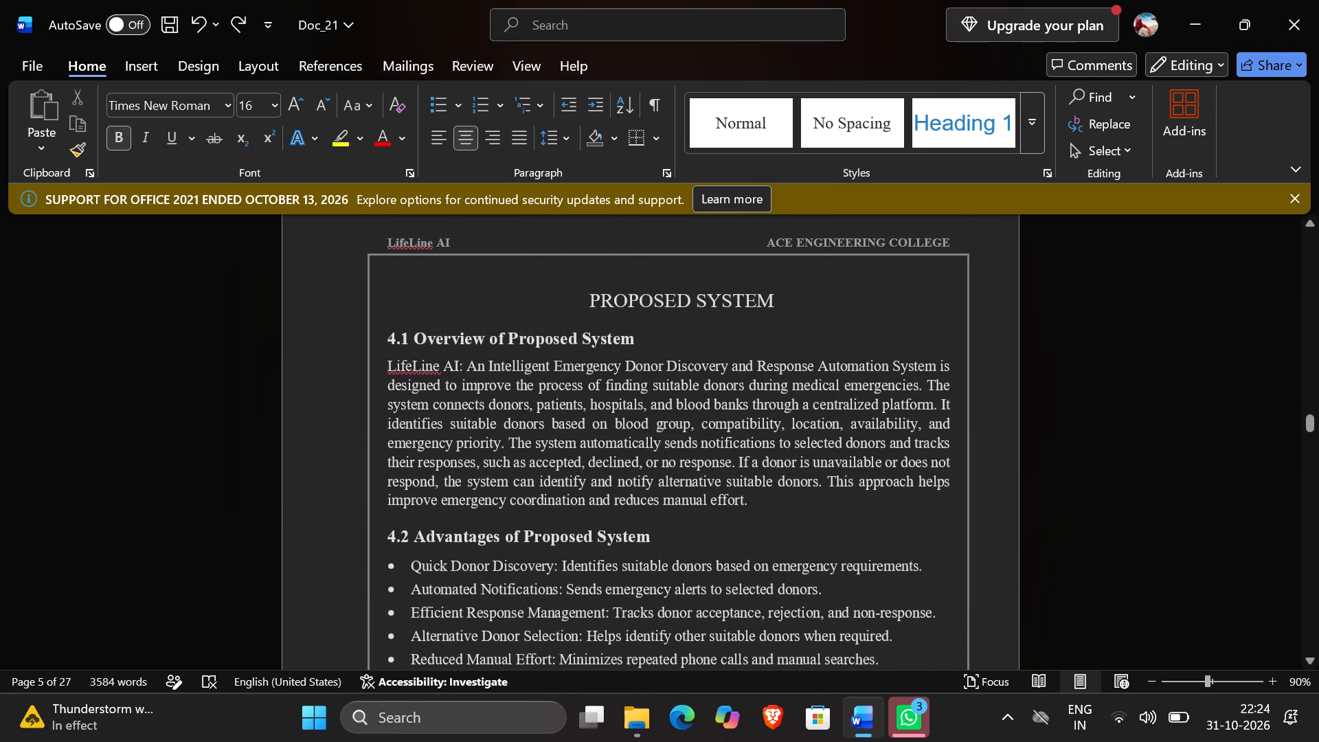
Return to the Table of Content and compare its listed page numbers with the footers from the Introduction to the Existing System chapter.
{"action": "scroll", "coordinate": [918, 359], "scroll_direction": "up", "scroll_amount": 15}
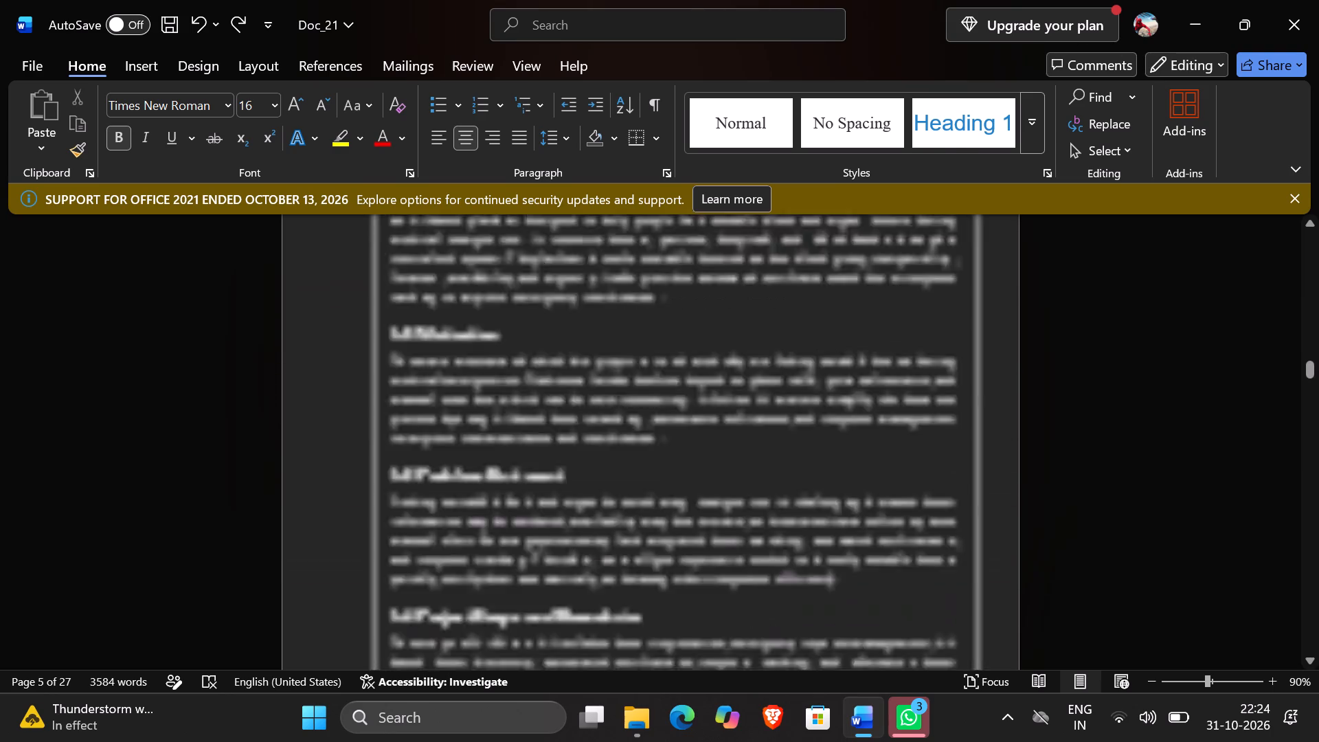
{"action": "scroll", "coordinate": [918, 359], "scroll_direction": "up", "scroll_amount": 1}
{"action": "scroll", "coordinate": [918, 359], "scroll_direction": "down", "scroll_amount": 4}
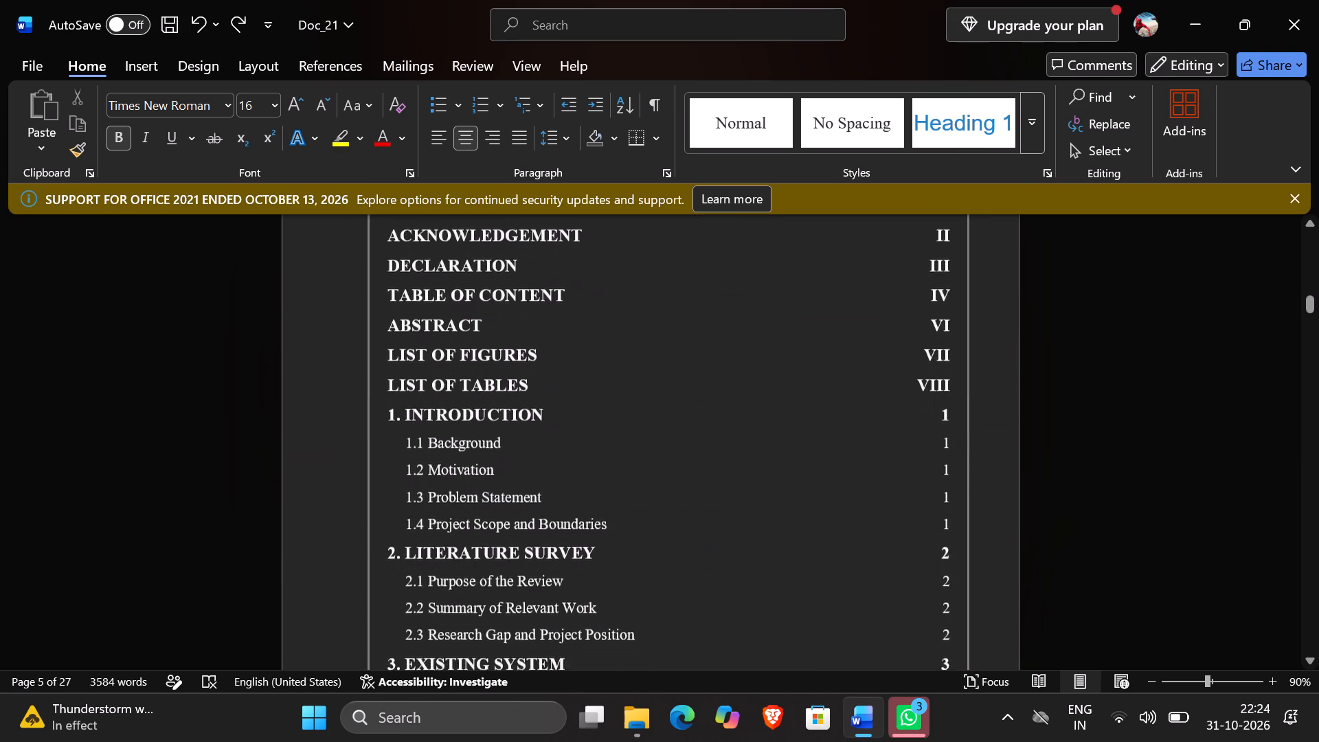
{"action": "scroll", "coordinate": [918, 359], "scroll_direction": "down", "scroll_amount": 6}
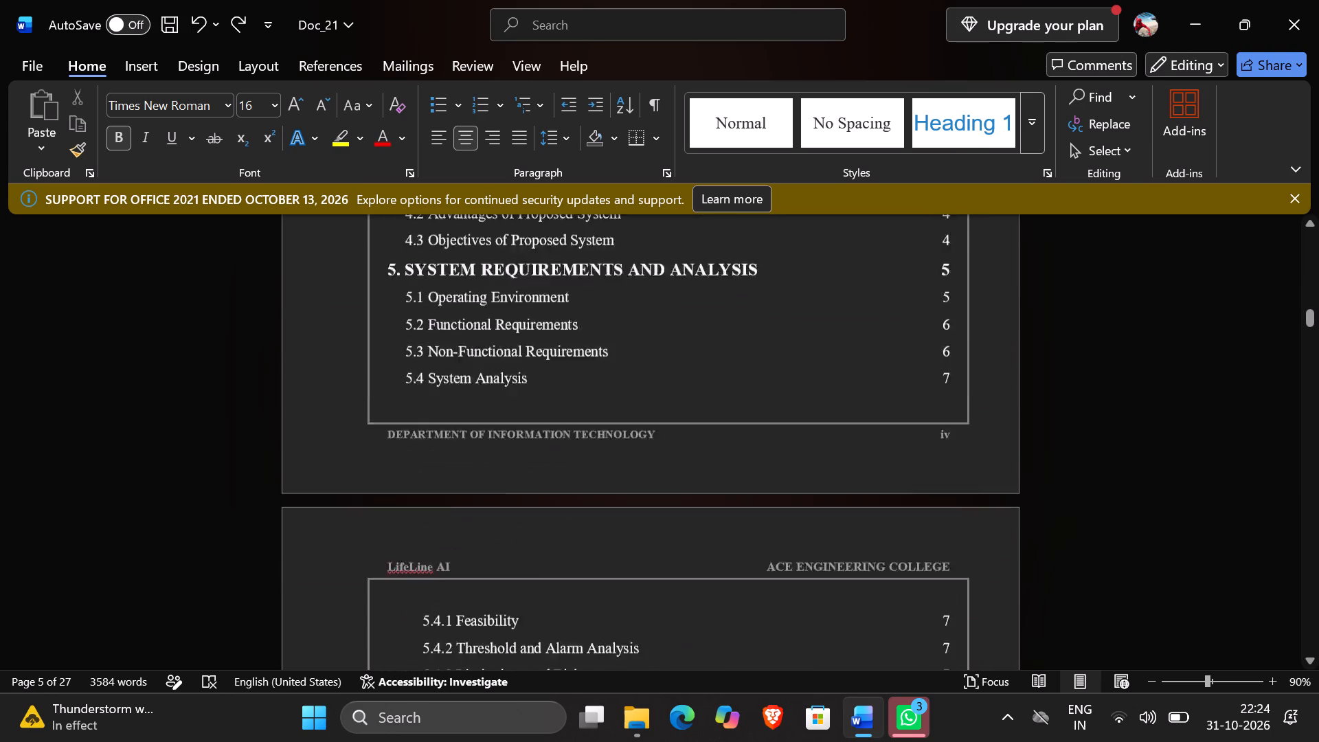
{"action": "scroll", "coordinate": [918, 359], "scroll_direction": "down", "scroll_amount": 5}
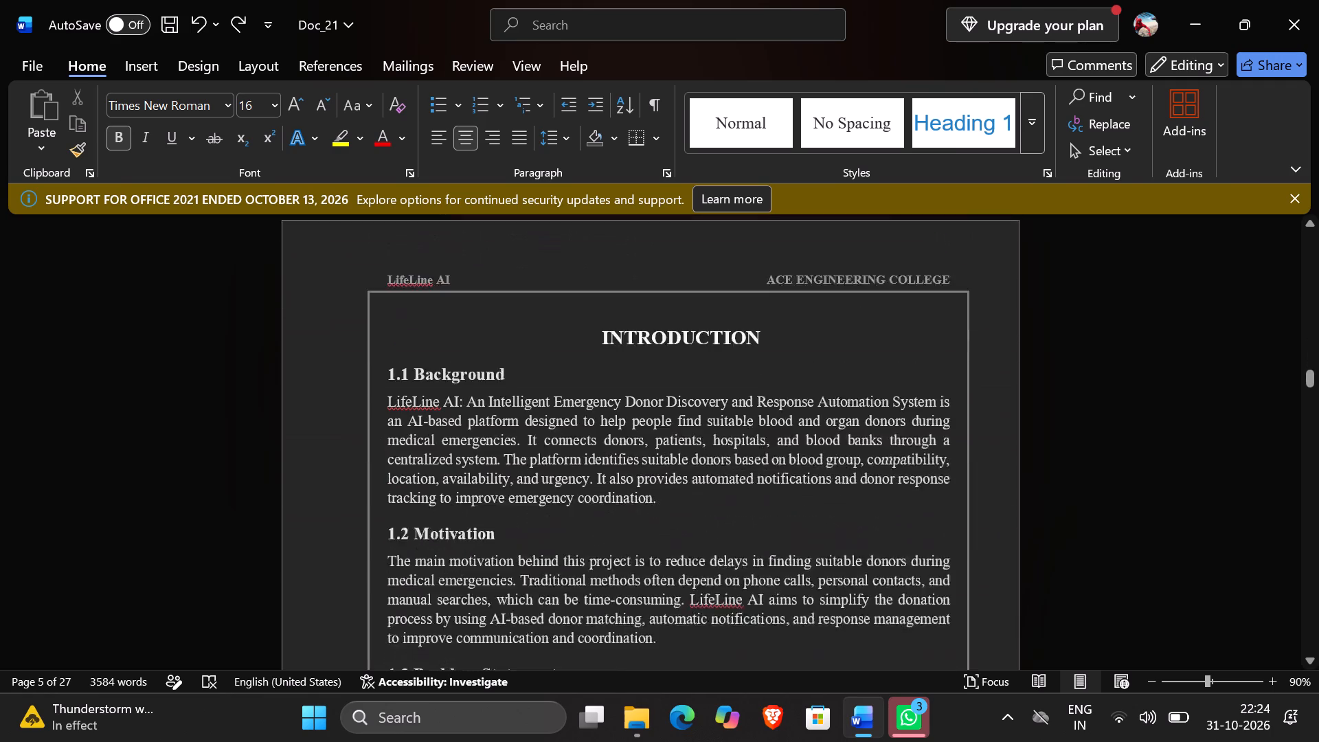
{"action": "scroll", "coordinate": [918, 359], "scroll_direction": "down", "scroll_amount": 5}
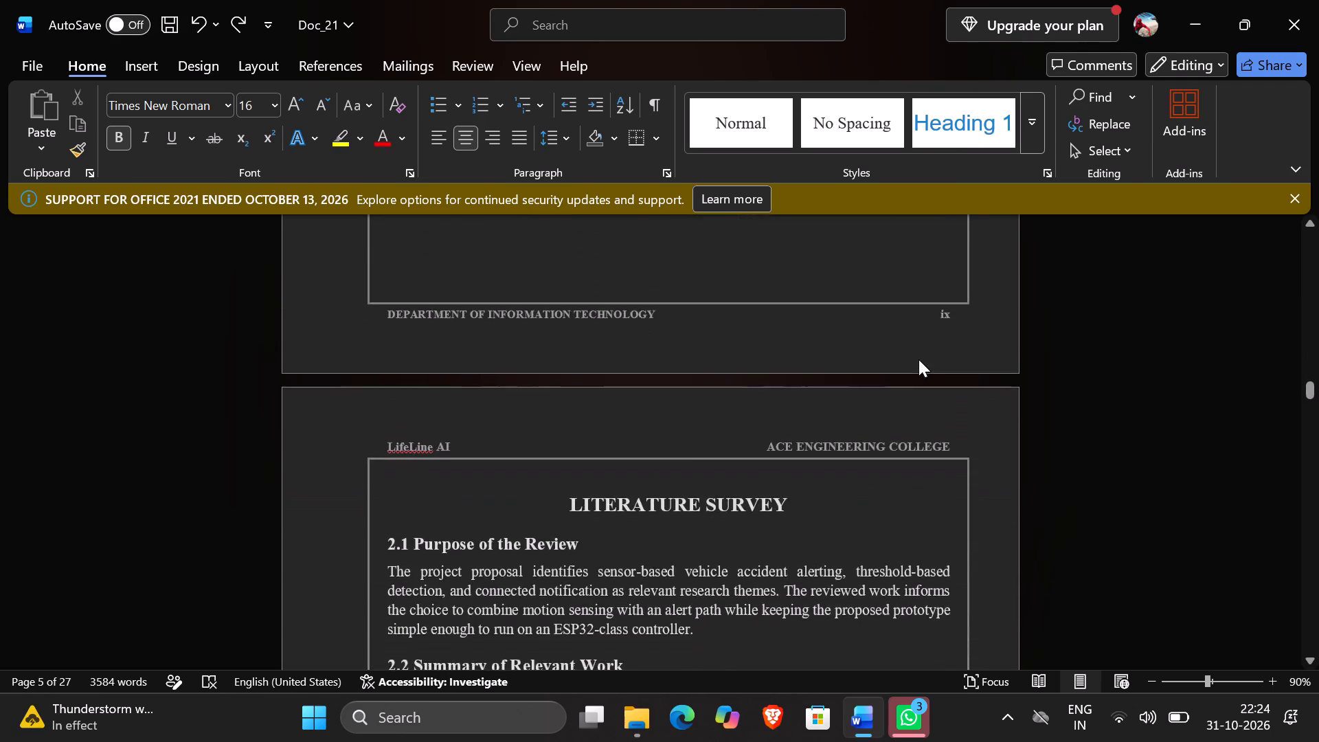
{"action": "scroll", "coordinate": [918, 359], "scroll_direction": "down", "scroll_amount": 5}
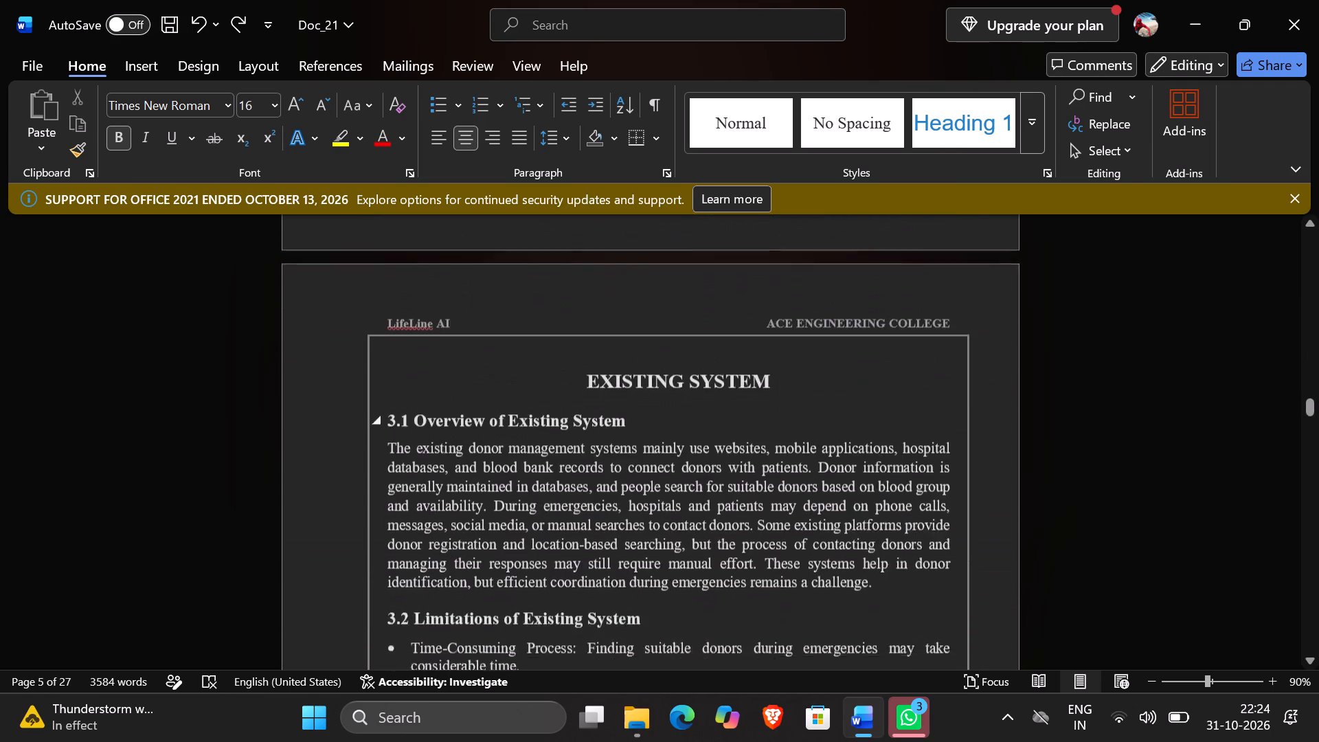
{"action": "scroll", "coordinate": [918, 359], "scroll_direction": "down", "scroll_amount": 6}
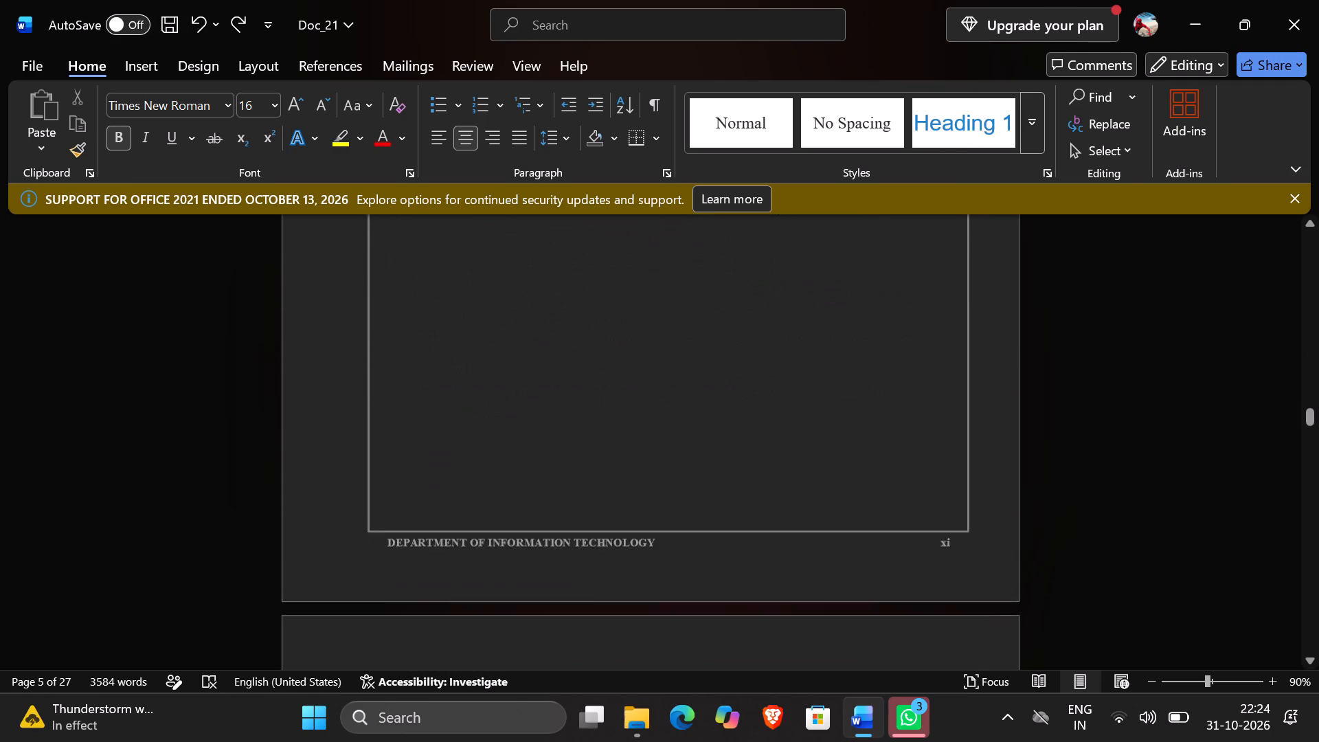
{"action": "scroll", "coordinate": [918, 359], "scroll_direction": "down", "scroll_amount": 5}
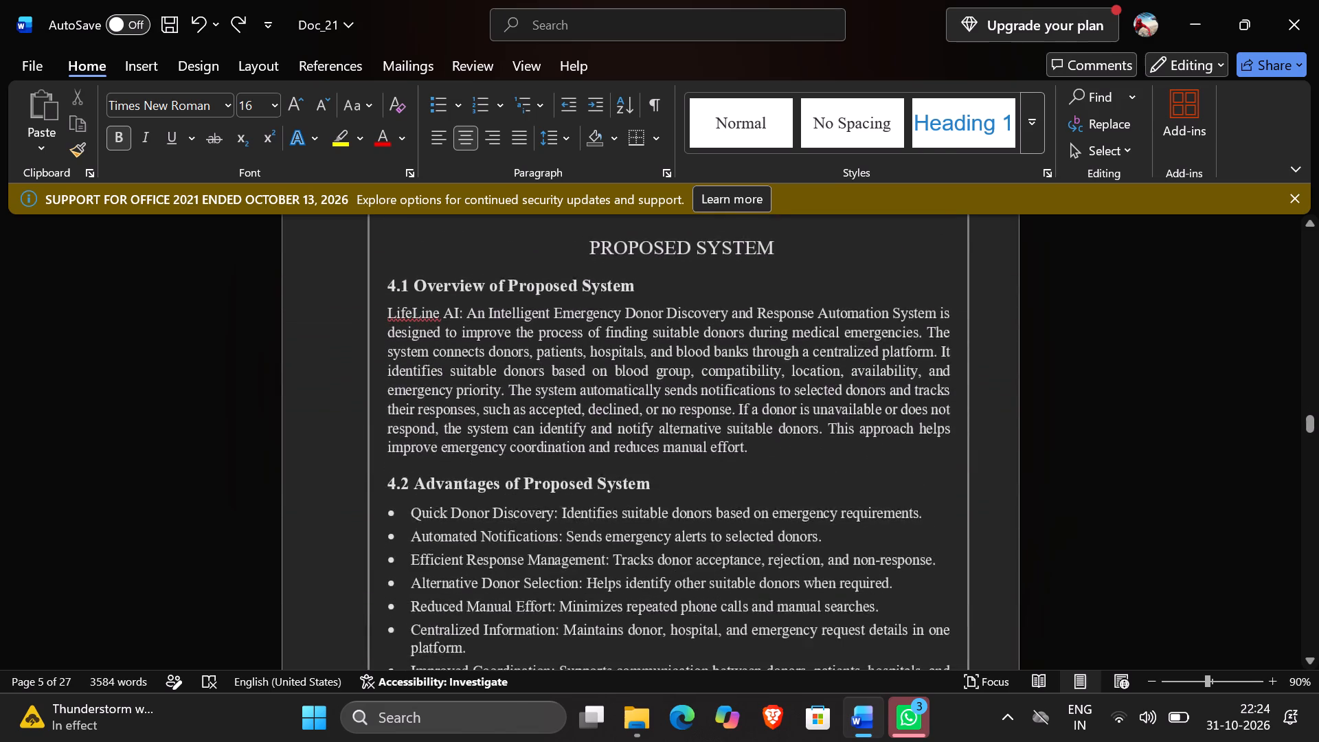
Examine the pages and footer numbering of the Proposed System and System Requirements and Analysis chapters.
{"action": "scroll", "coordinate": [918, 359], "scroll_direction": "down", "scroll_amount": 5}
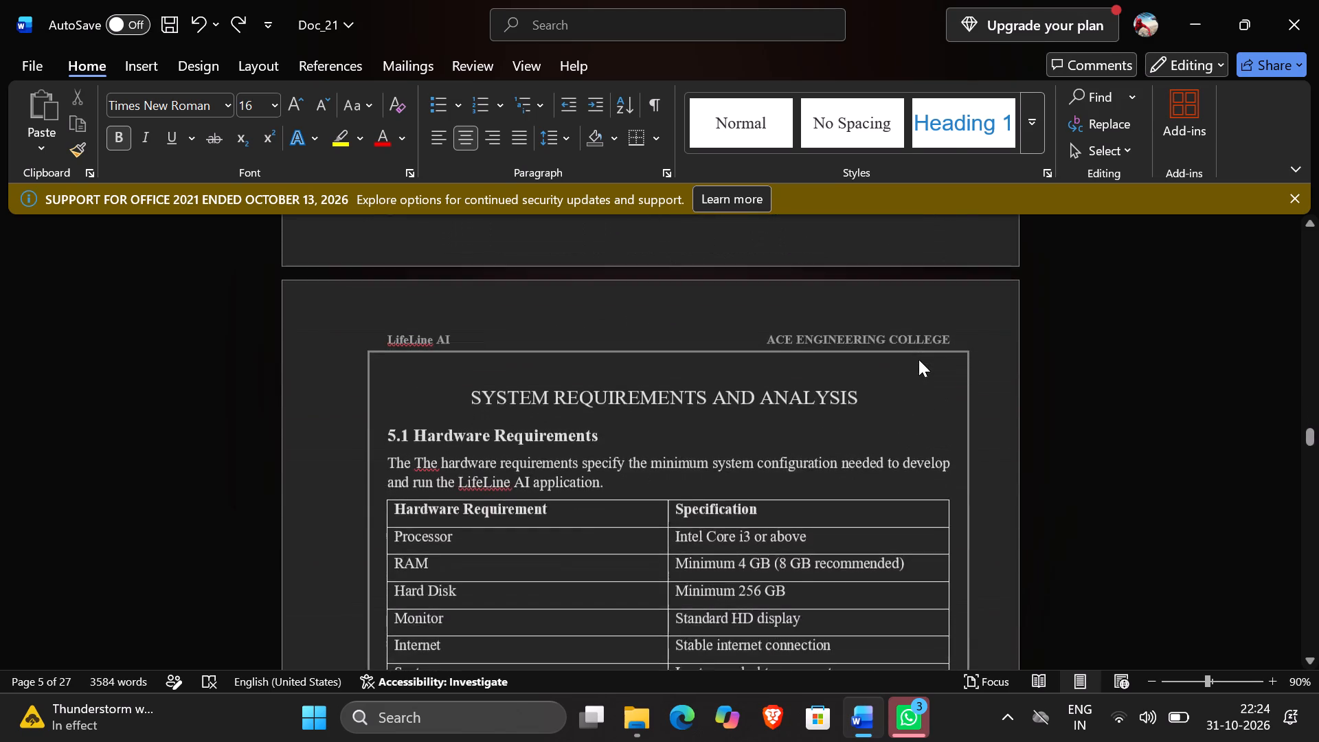
{"action": "scroll", "coordinate": [918, 359], "scroll_direction": "down", "scroll_amount": 6}
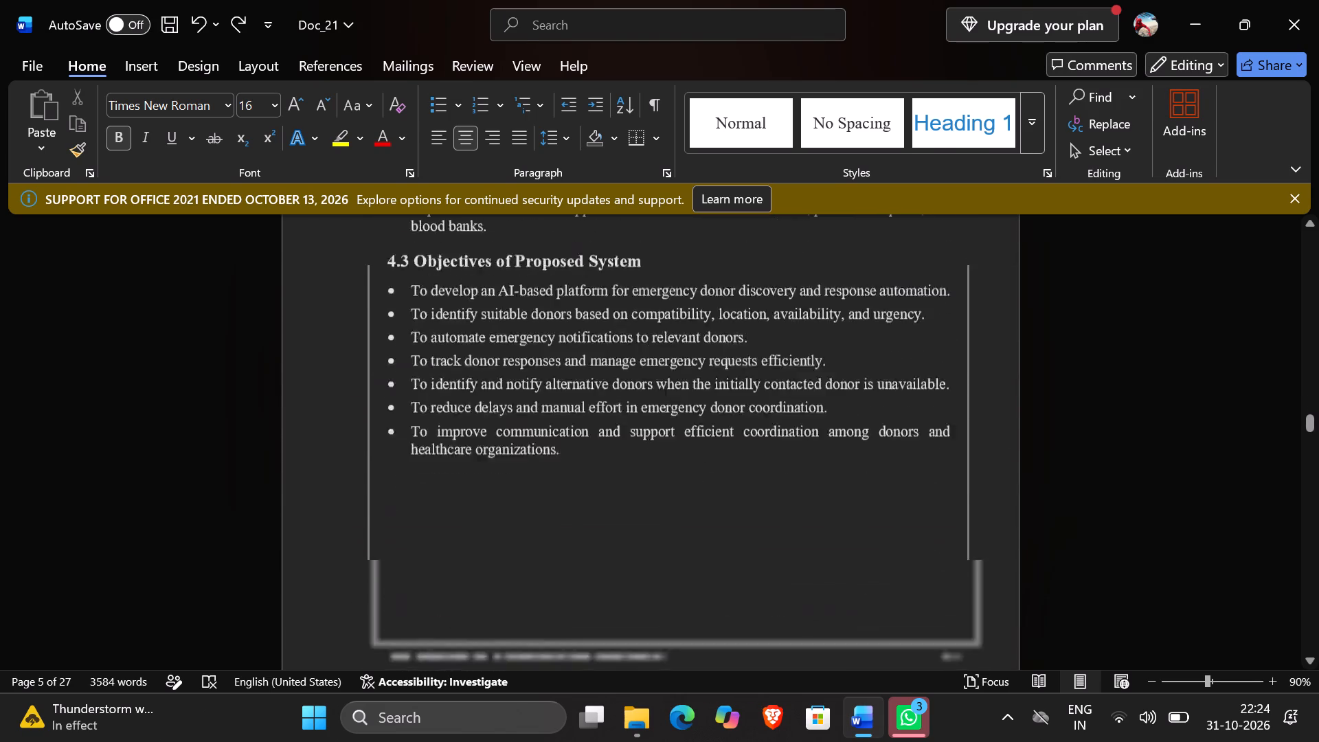
{"action": "scroll", "coordinate": [918, 359], "scroll_direction": "down", "scroll_amount": 7}
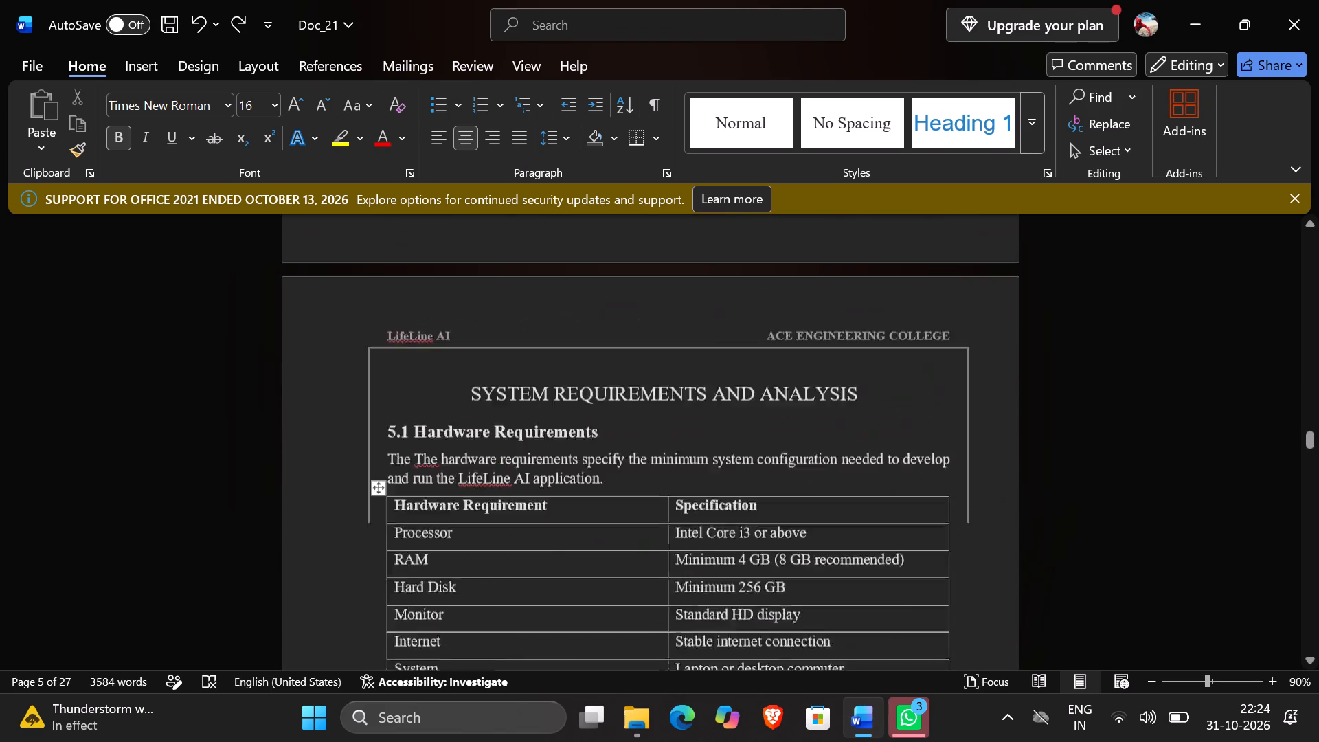
{"action": "scroll", "coordinate": [918, 359], "scroll_direction": "down", "scroll_amount": 8}
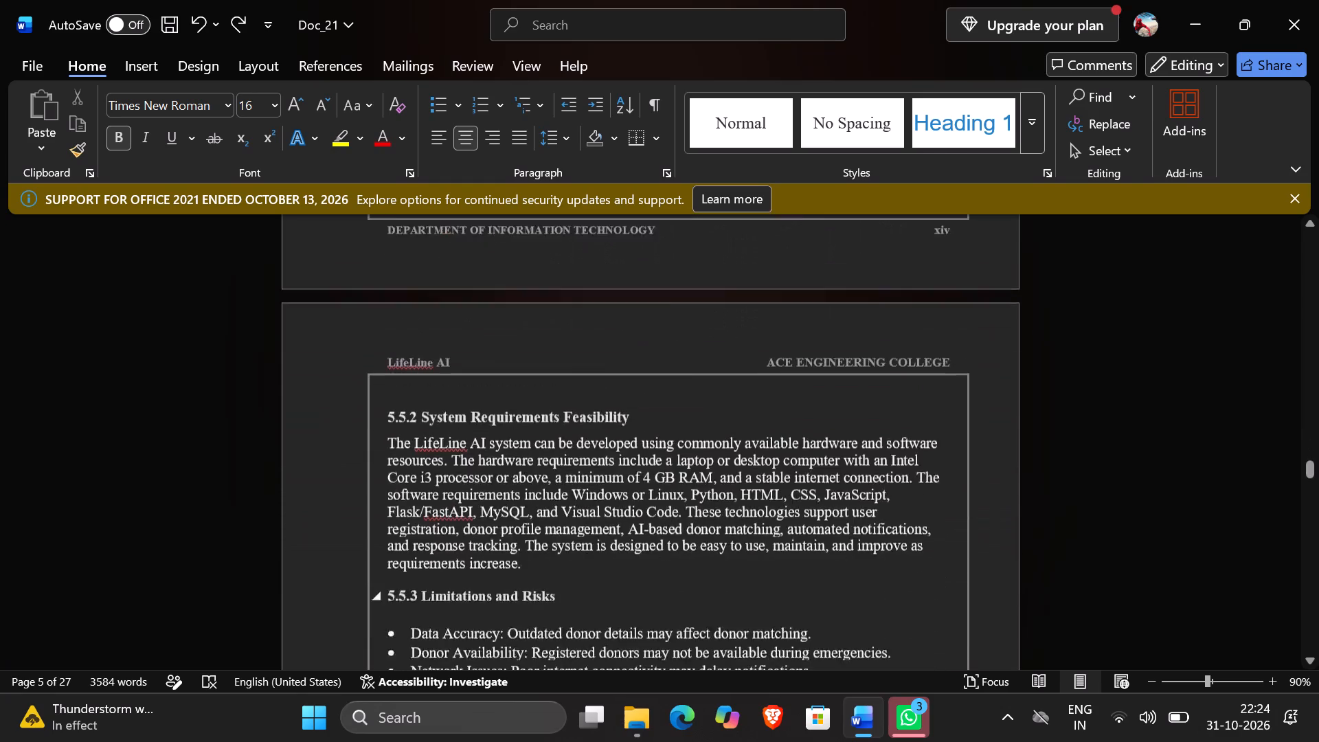
{"action": "scroll", "coordinate": [918, 359], "scroll_direction": "down", "scroll_amount": 2}
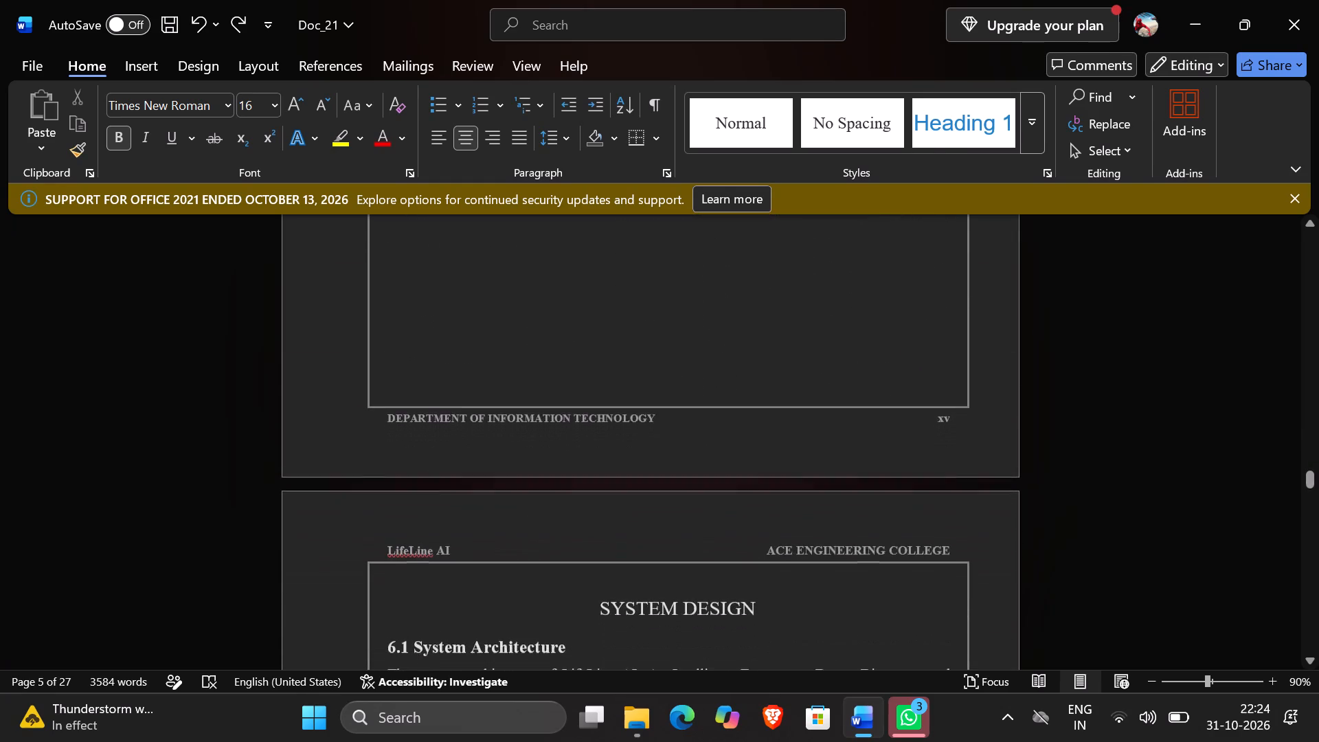
Examine the System Design pages and footer numbering from System Architecture through the Level 1 data flow diagram.
{"action": "scroll", "coordinate": [913, 346], "scroll_direction": "down", "scroll_amount": 4}
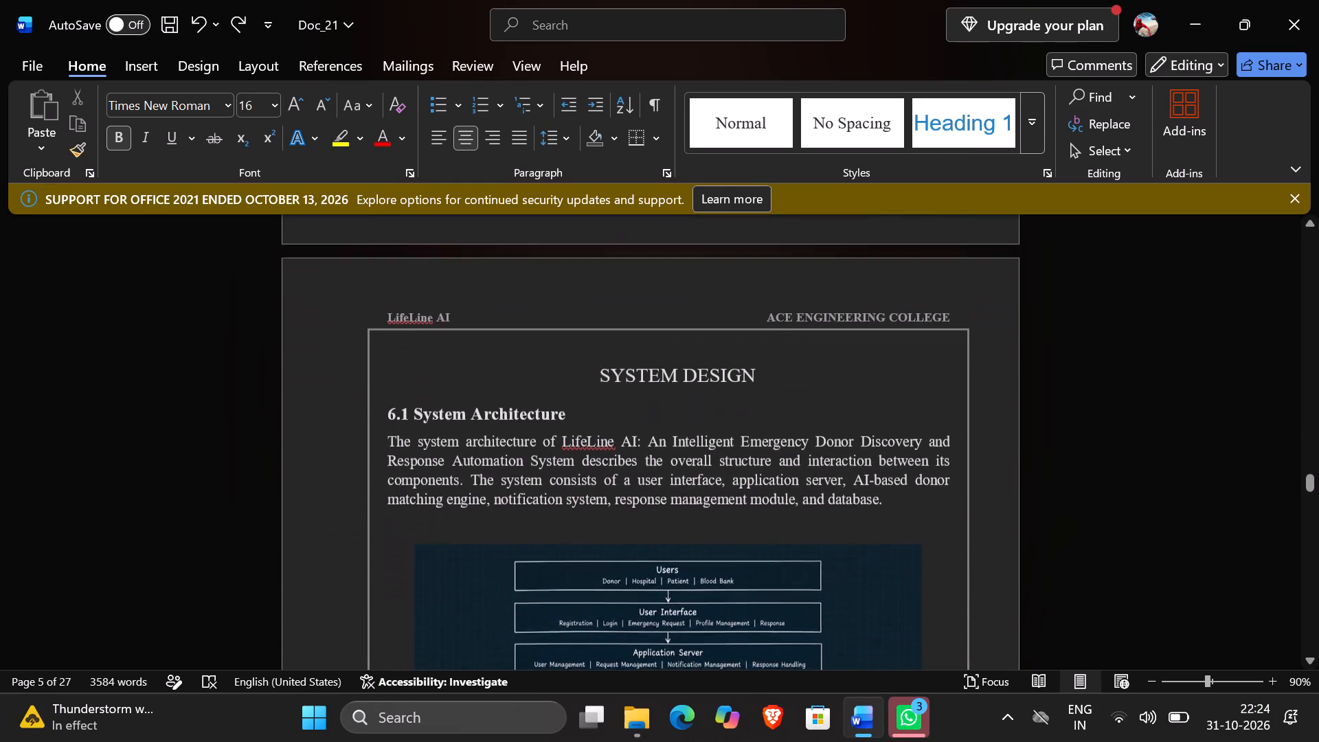
{"action": "scroll", "coordinate": [913, 346], "scroll_direction": "down", "scroll_amount": 3}
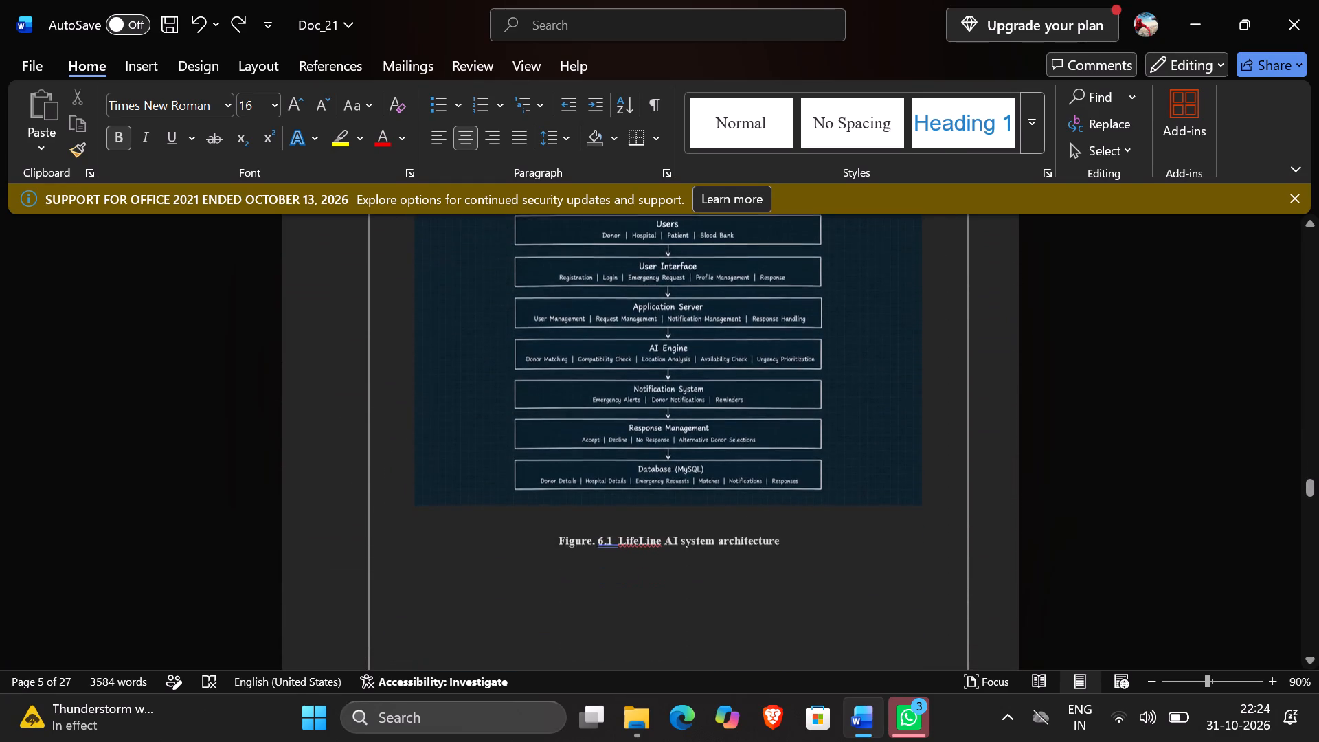
{"action": "scroll", "coordinate": [913, 346], "scroll_direction": "down", "scroll_amount": 1}
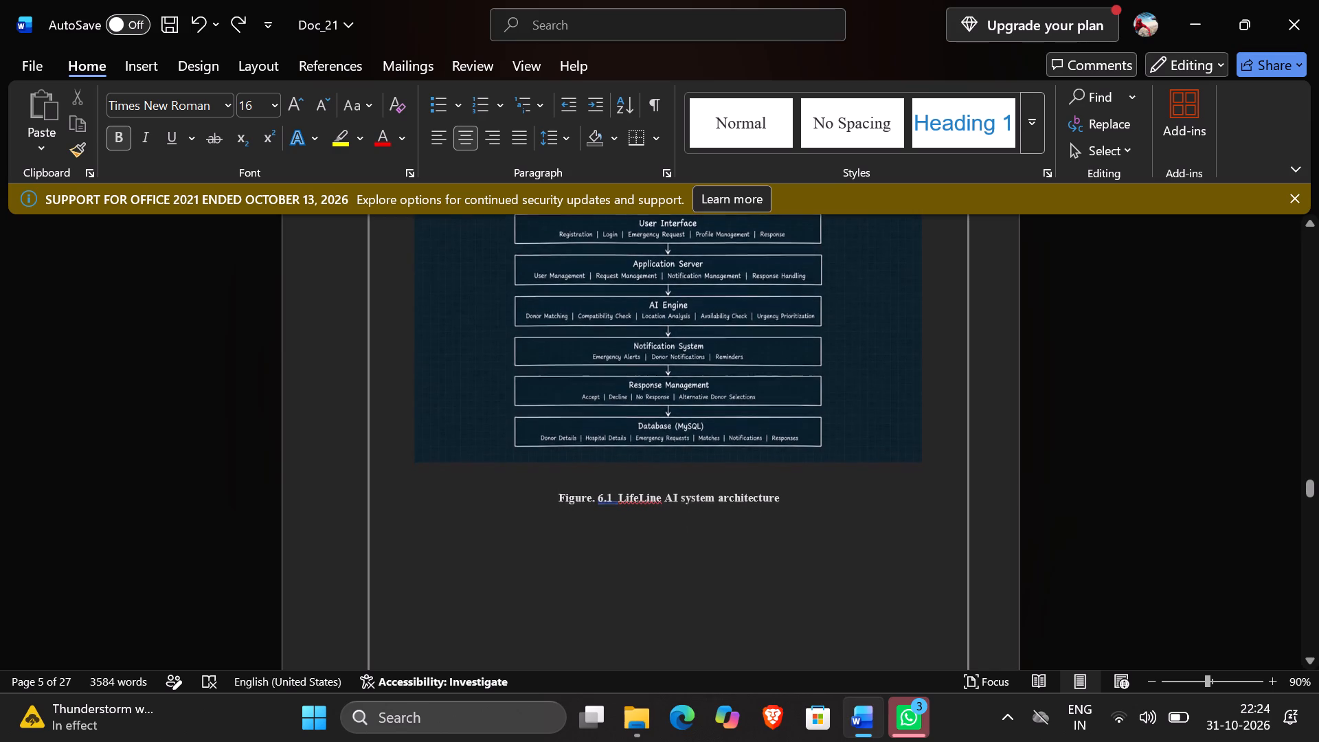
{"action": "scroll", "coordinate": [913, 346], "scroll_direction": "down", "scroll_amount": 1}
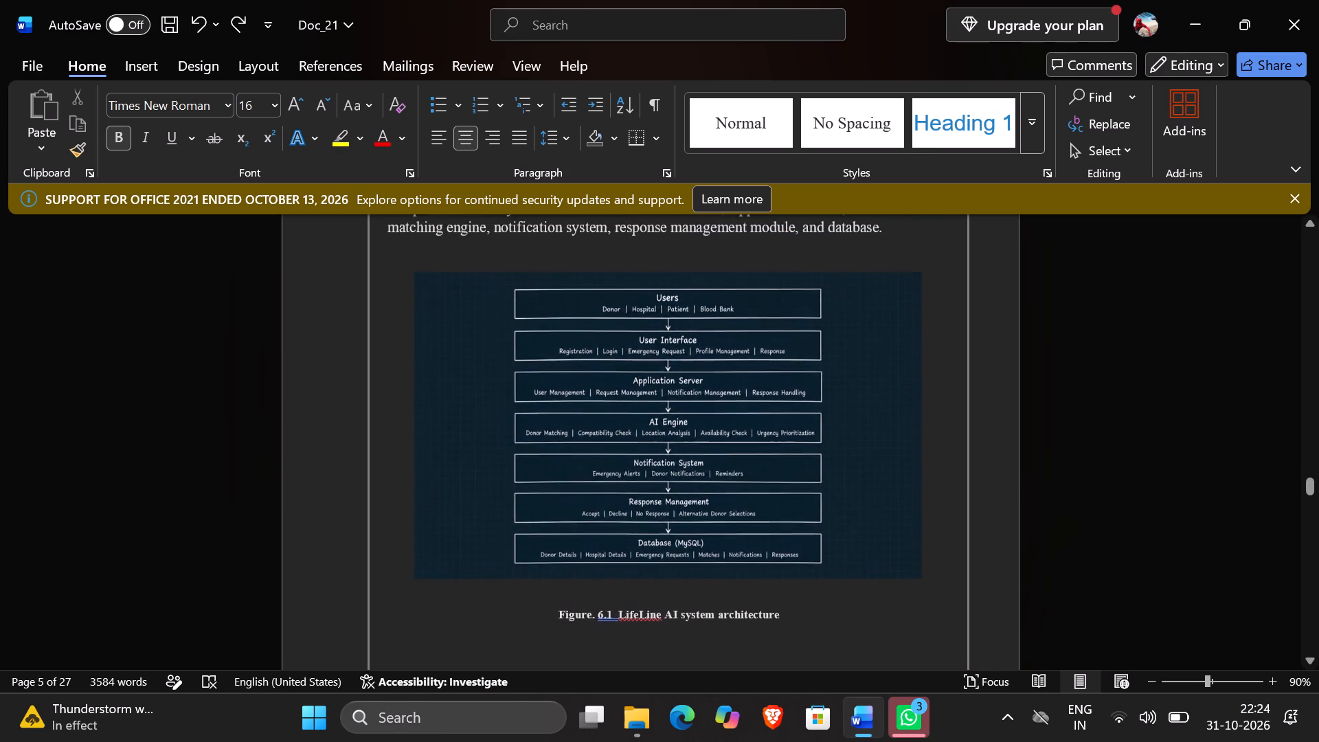
{"action": "scroll", "coordinate": [913, 346], "scroll_direction": "down", "scroll_amount": 2}
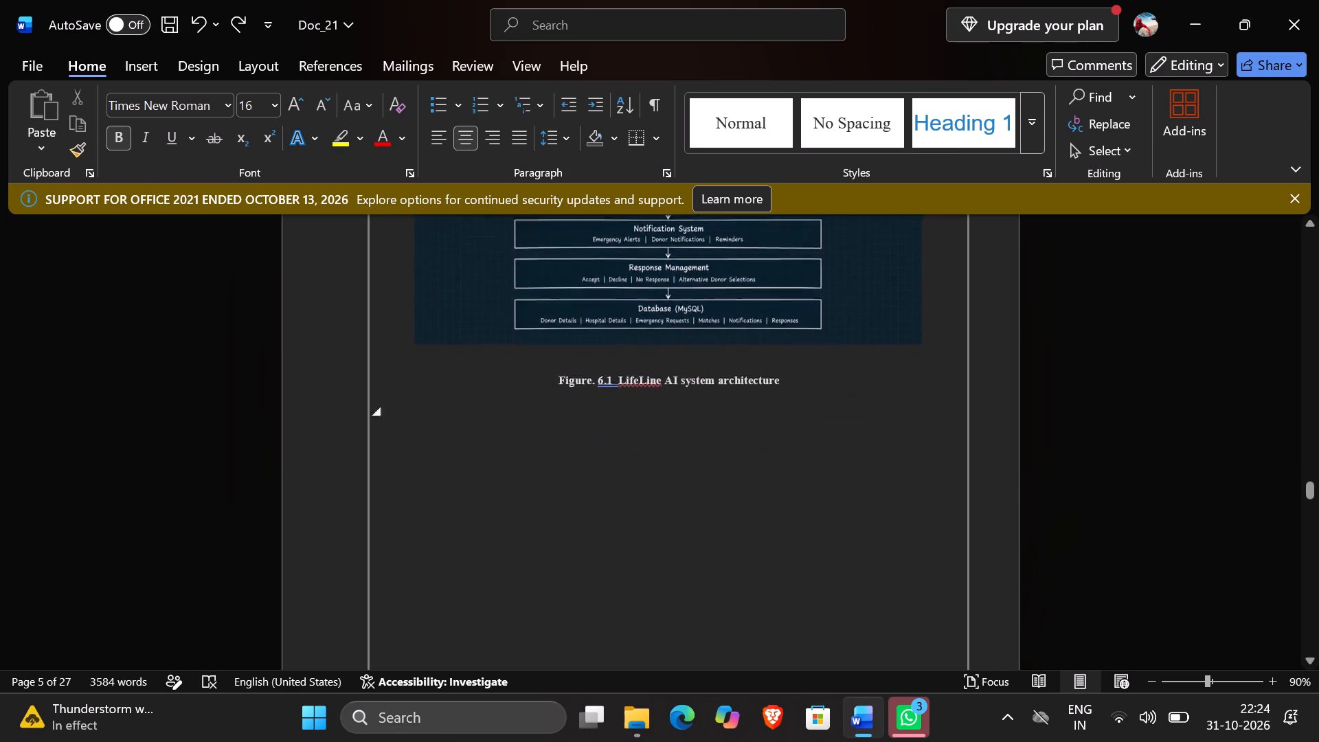
{"action": "scroll", "coordinate": [913, 346], "scroll_direction": "down", "scroll_amount": 2}
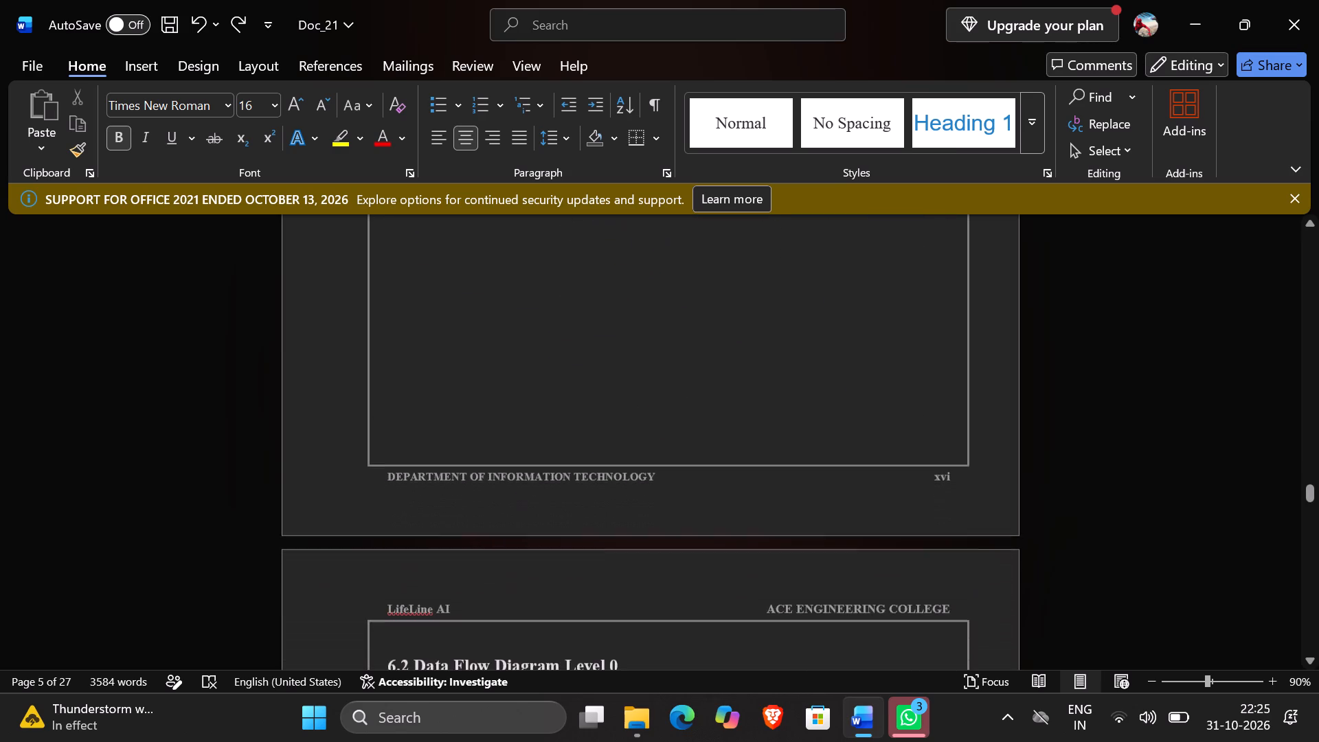
{"action": "scroll", "coordinate": [913, 346], "scroll_direction": "down", "scroll_amount": 2}
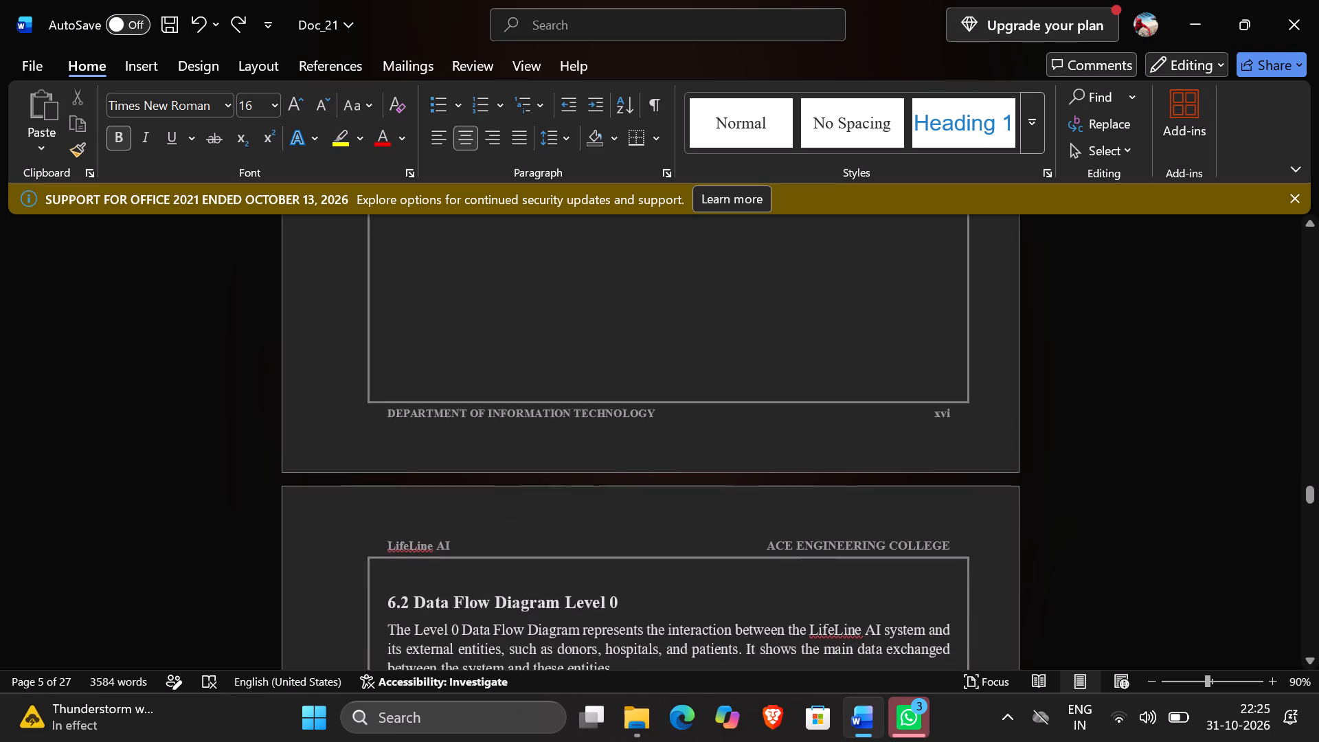
{"action": "scroll", "coordinate": [913, 346], "scroll_direction": "down", "scroll_amount": 4}
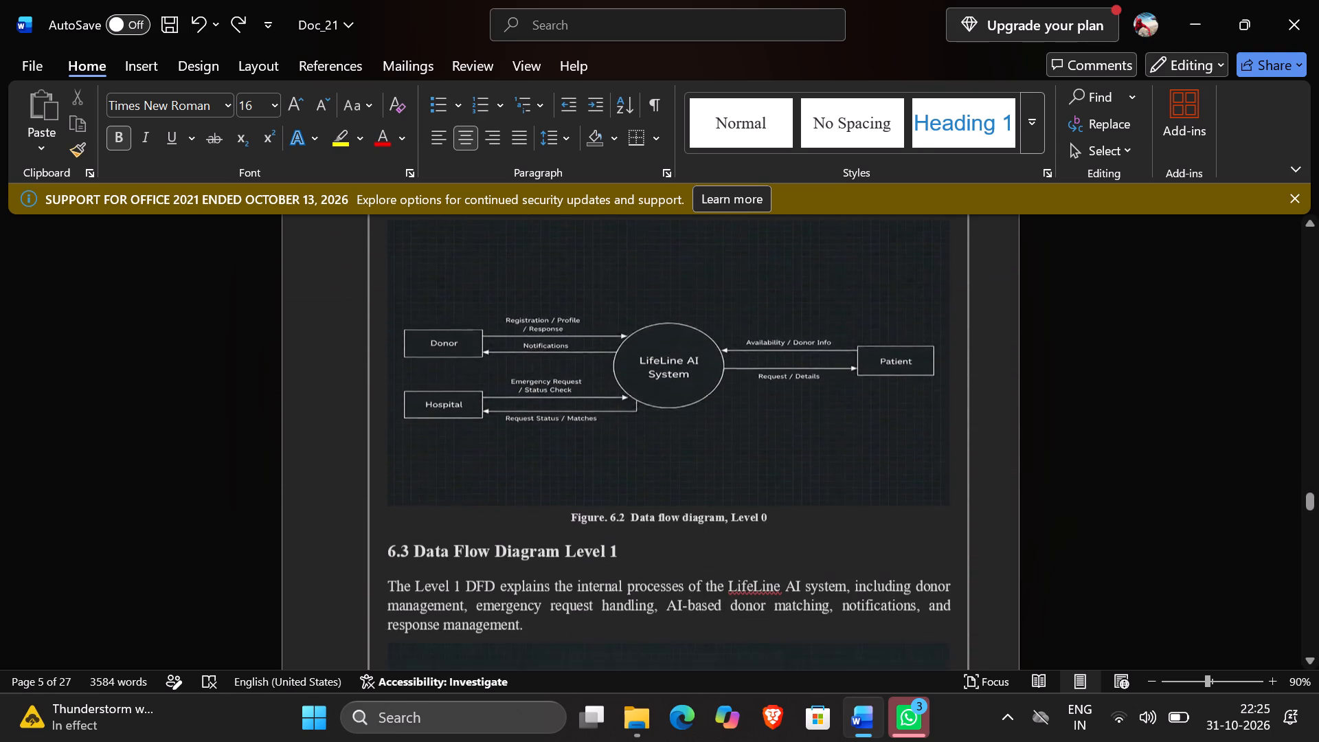
{"action": "scroll", "coordinate": [913, 346], "scroll_direction": "down", "scroll_amount": 4}
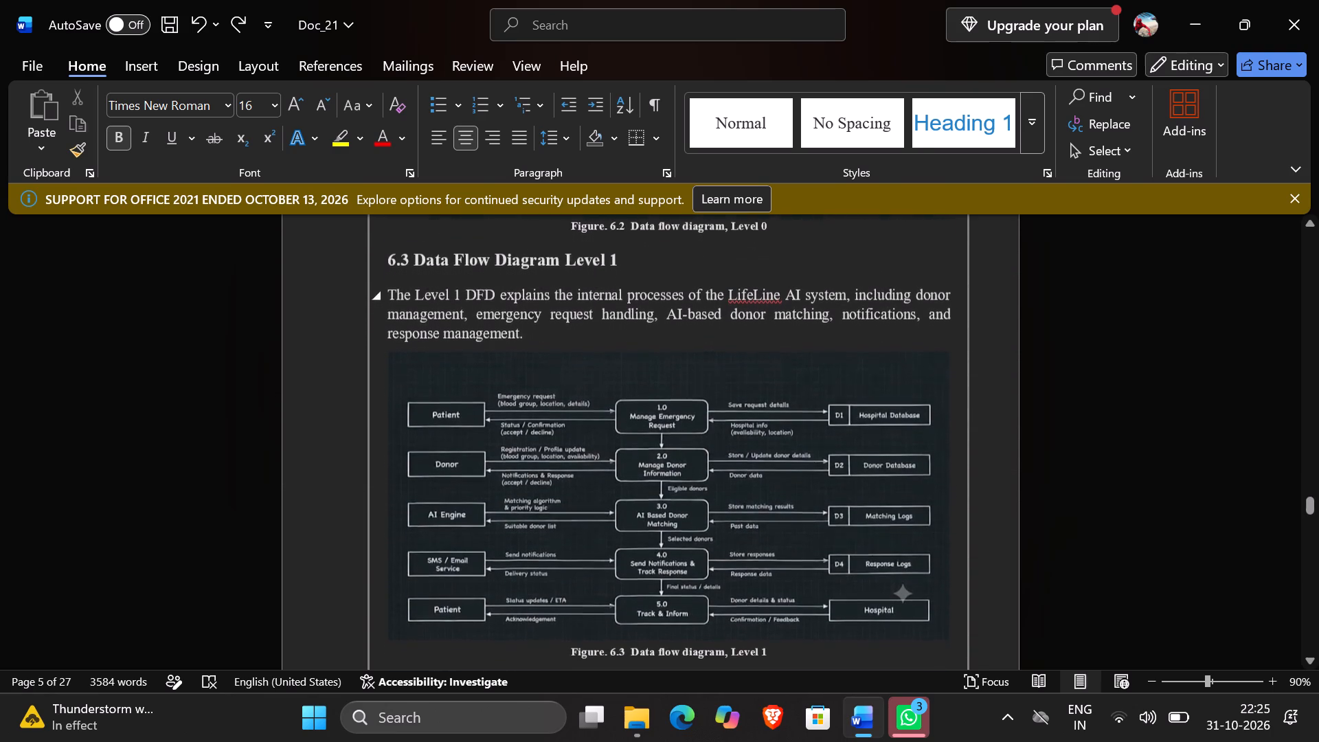
{"action": "scroll", "coordinate": [913, 346], "scroll_direction": "down", "scroll_amount": 6}
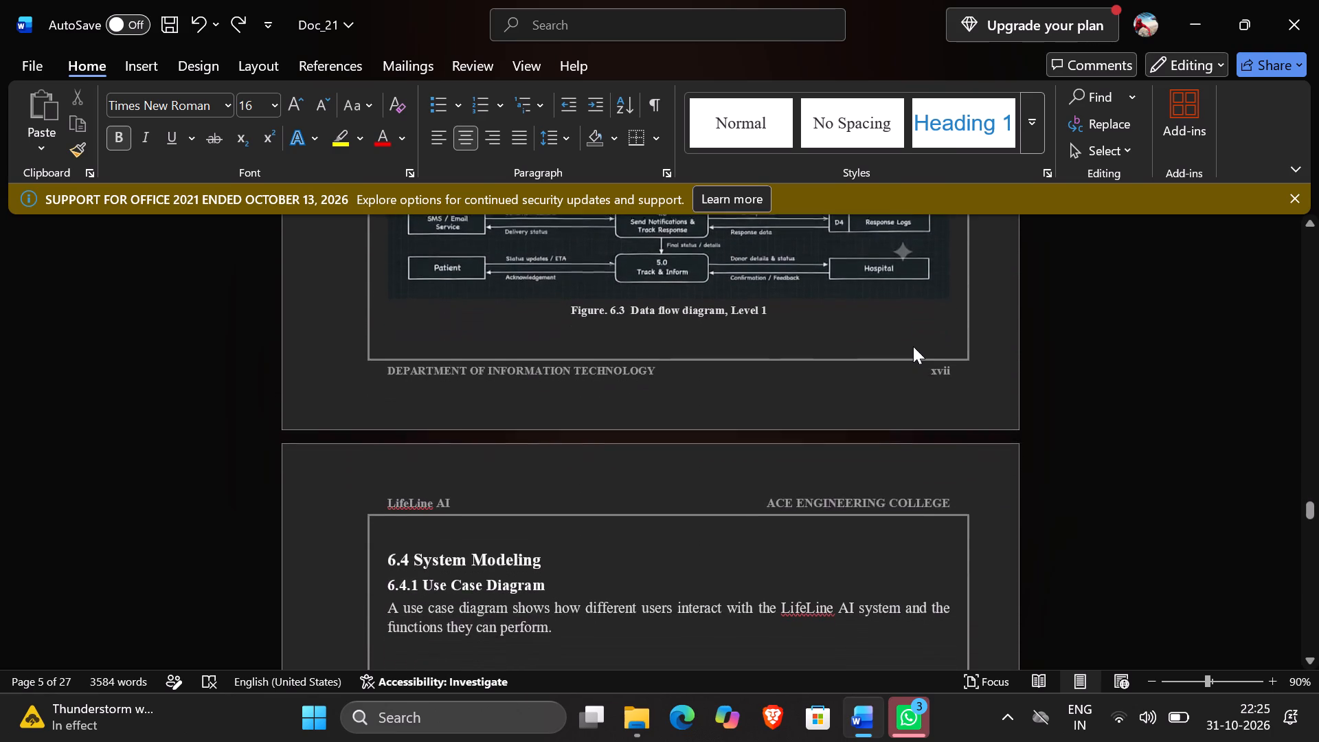
Examine the System Modeling diagram pages and their footer numbering from the Use Case Diagram through the Deployment Diagram.
{"action": "scroll", "coordinate": [913, 346], "scroll_direction": "down", "scroll_amount": 6}
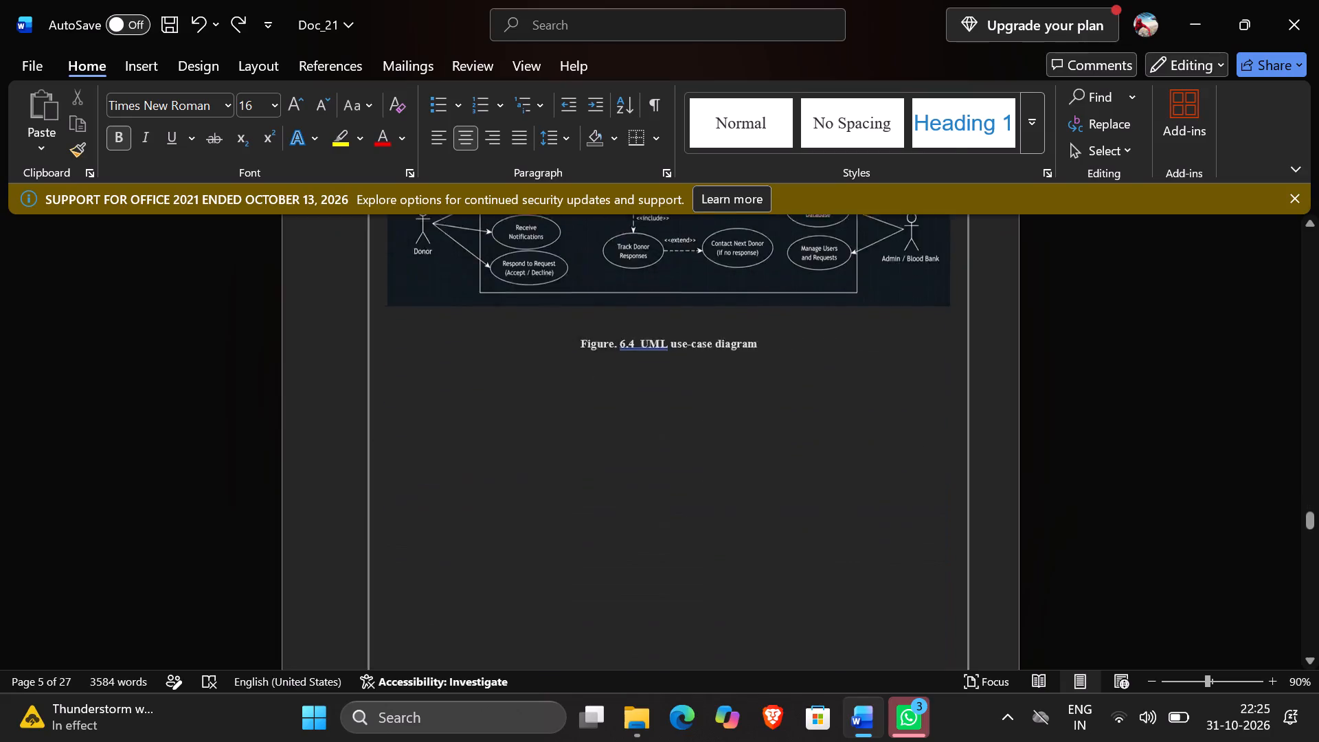
{"action": "scroll", "coordinate": [913, 346], "scroll_direction": "down", "scroll_amount": 6}
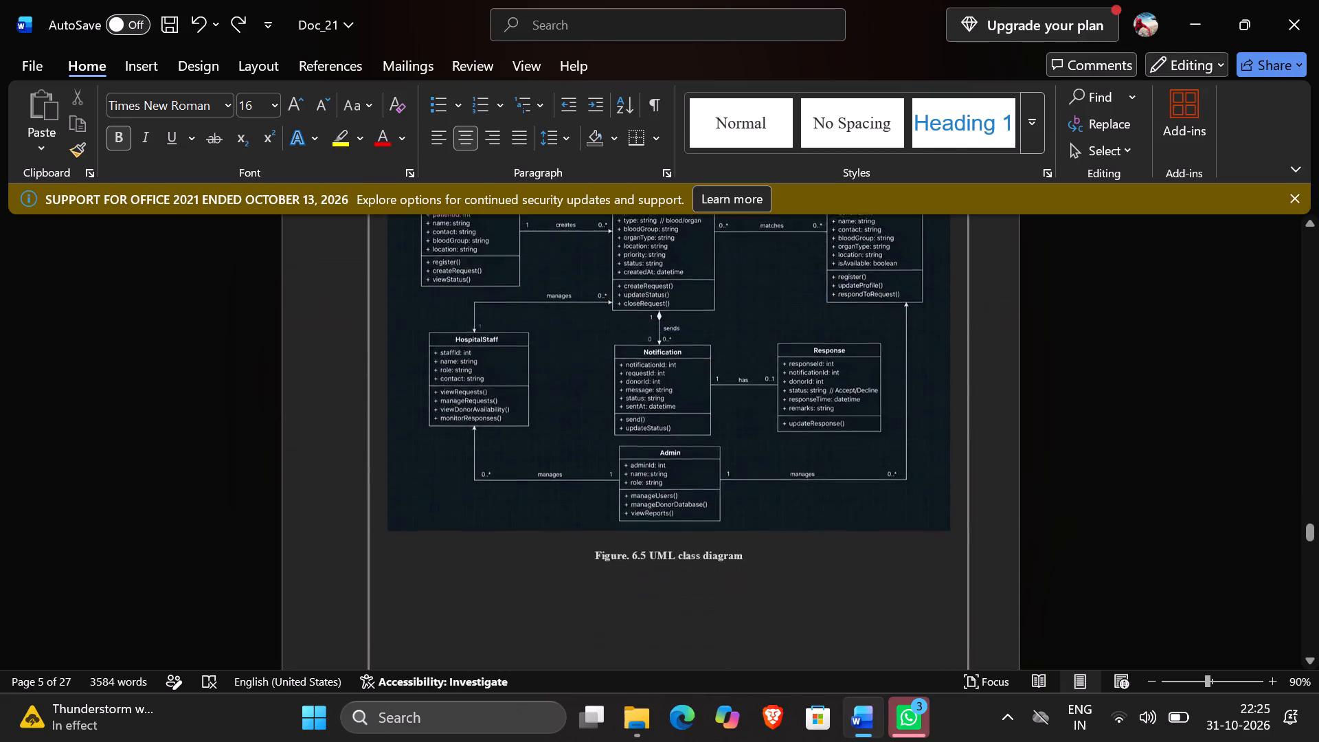
{"action": "scroll", "coordinate": [913, 346], "scroll_direction": "down", "scroll_amount": 7}
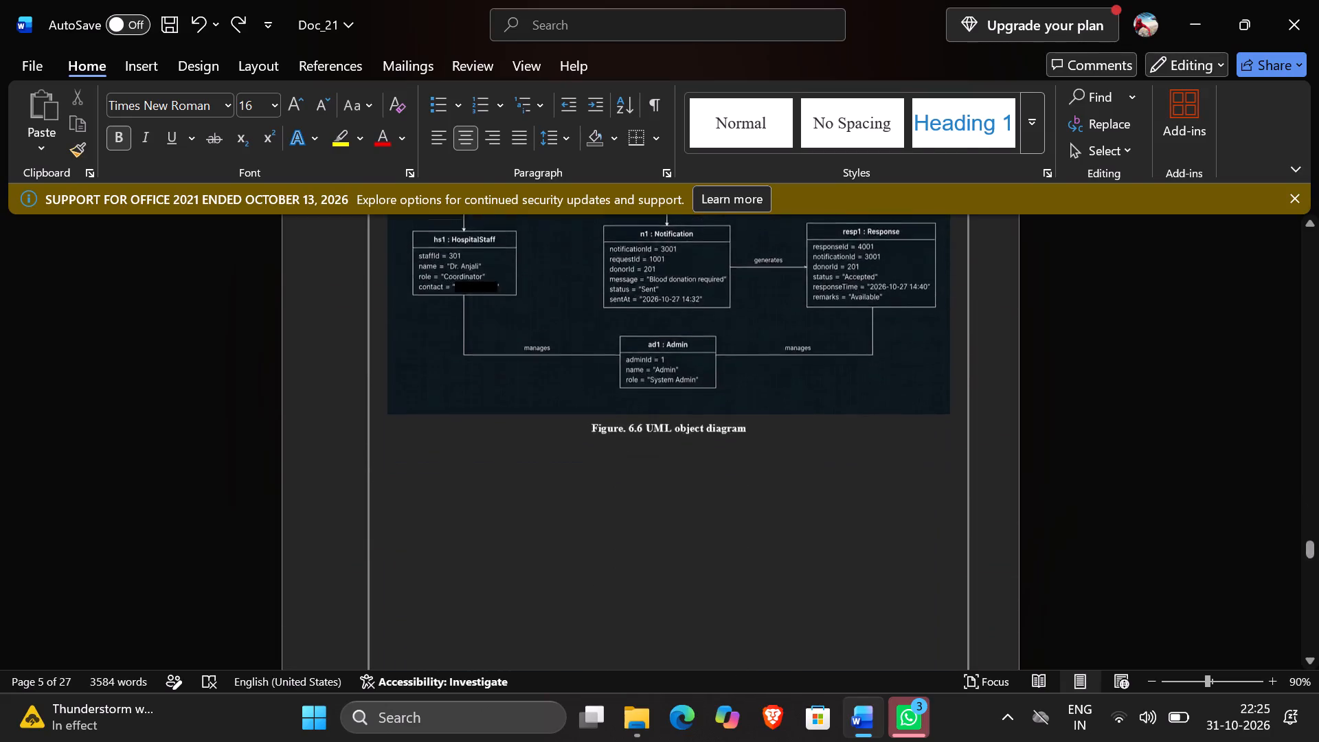
{"action": "scroll", "coordinate": [913, 346], "scroll_direction": "down", "scroll_amount": 6}
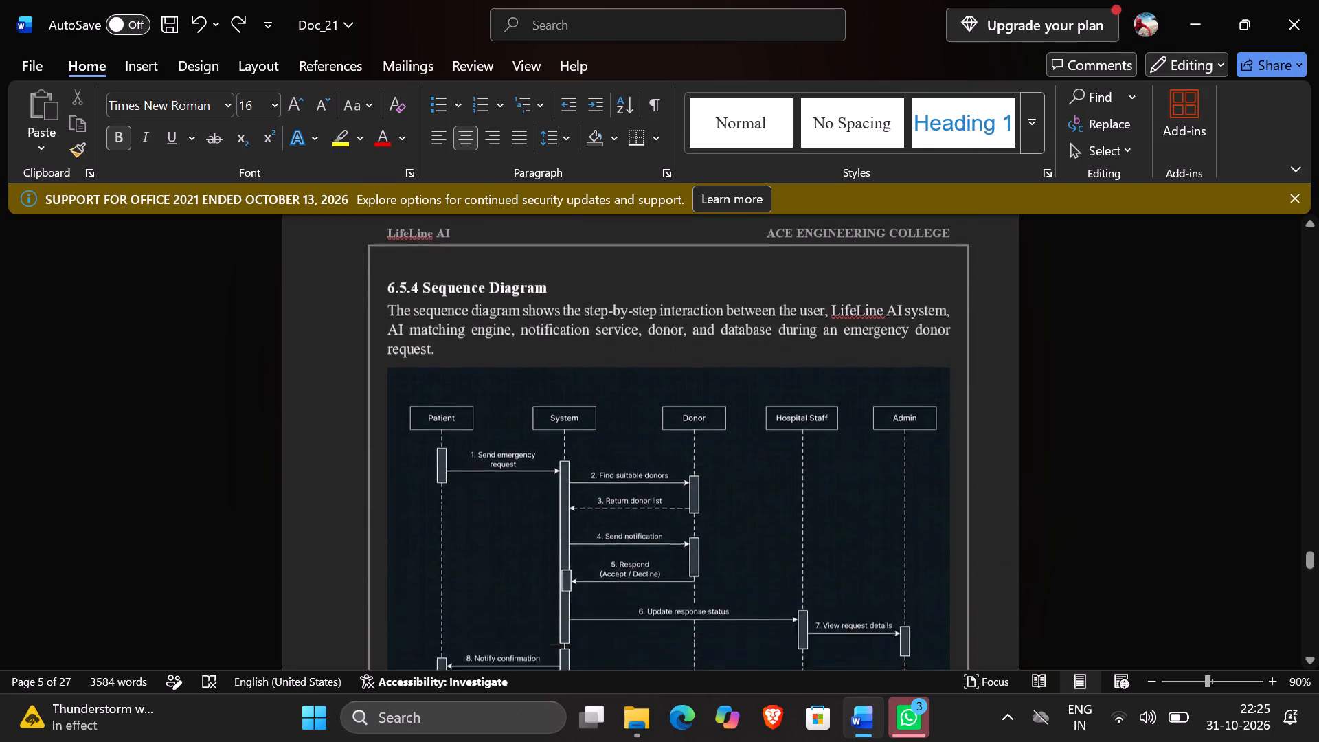
{"action": "scroll", "coordinate": [913, 346], "scroll_direction": "down", "scroll_amount": 5}
{"action": "scroll", "coordinate": [913, 346], "scroll_direction": "up", "scroll_amount": 1}
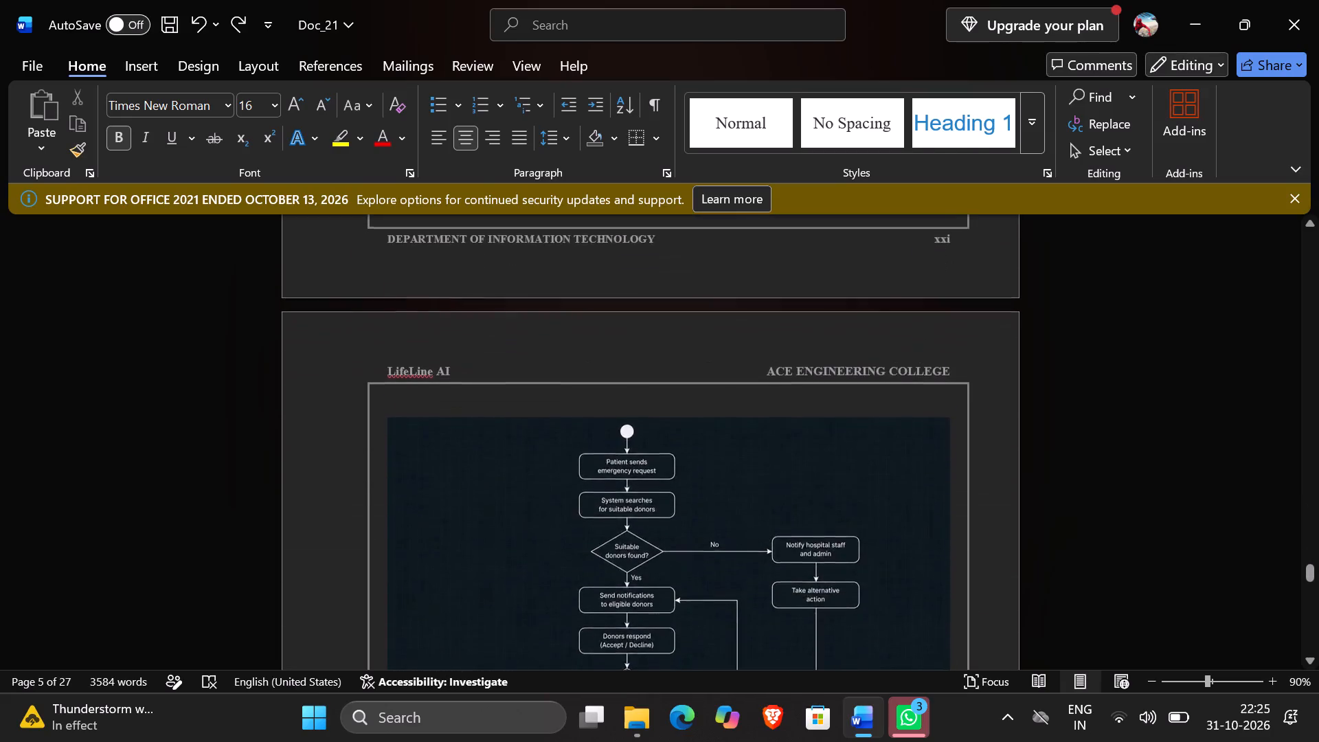
{"action": "scroll", "coordinate": [913, 346], "scroll_direction": "up", "scroll_amount": 1}
{"action": "scroll", "coordinate": [909, 325], "scroll_direction": "down", "scroll_amount": 2}
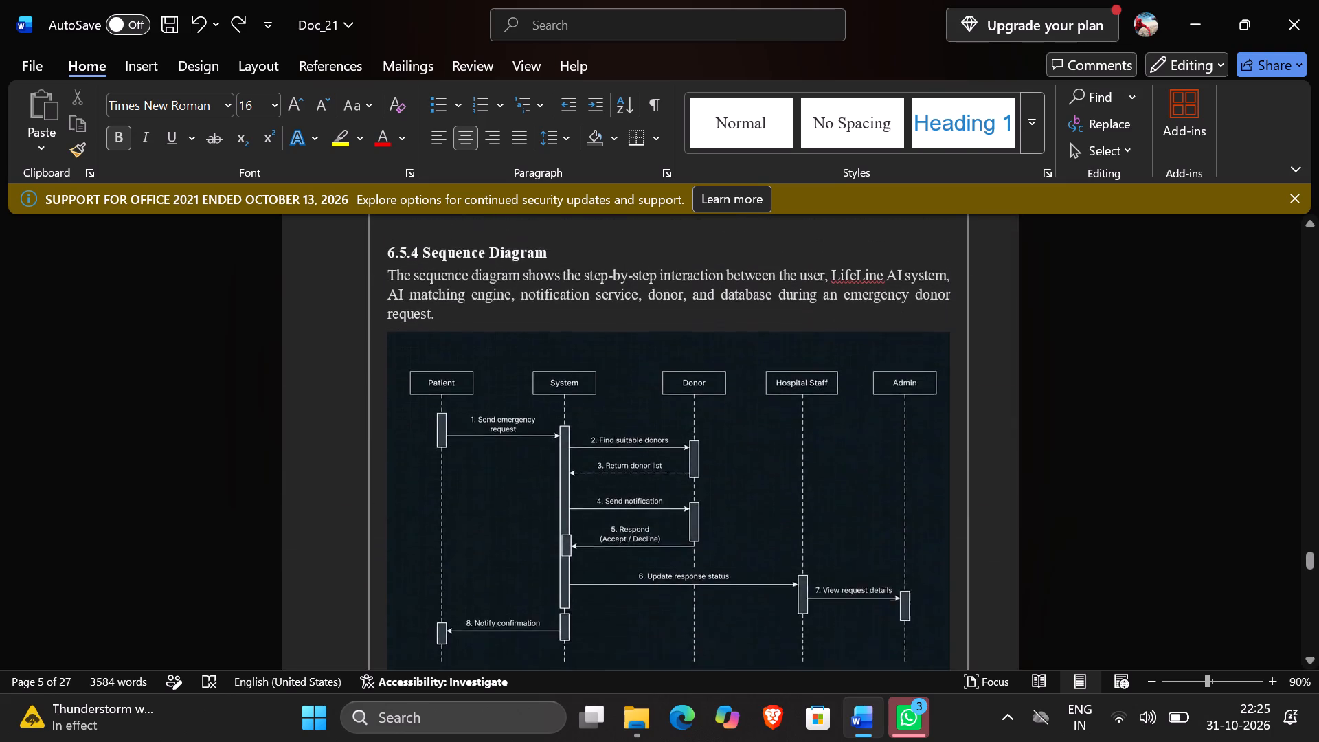
{"action": "scroll", "coordinate": [909, 325], "scroll_direction": "down", "scroll_amount": 12}
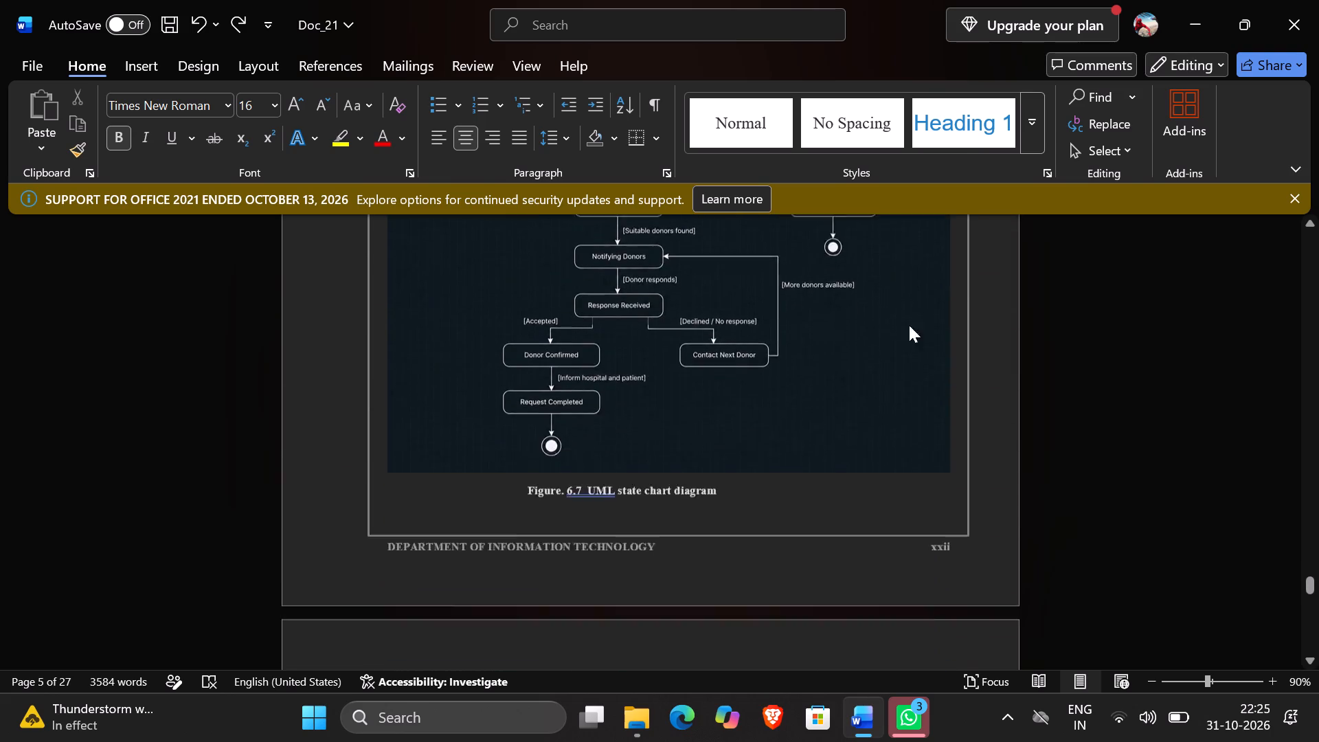
{"action": "scroll", "coordinate": [909, 325], "scroll_direction": "down", "scroll_amount": 7}
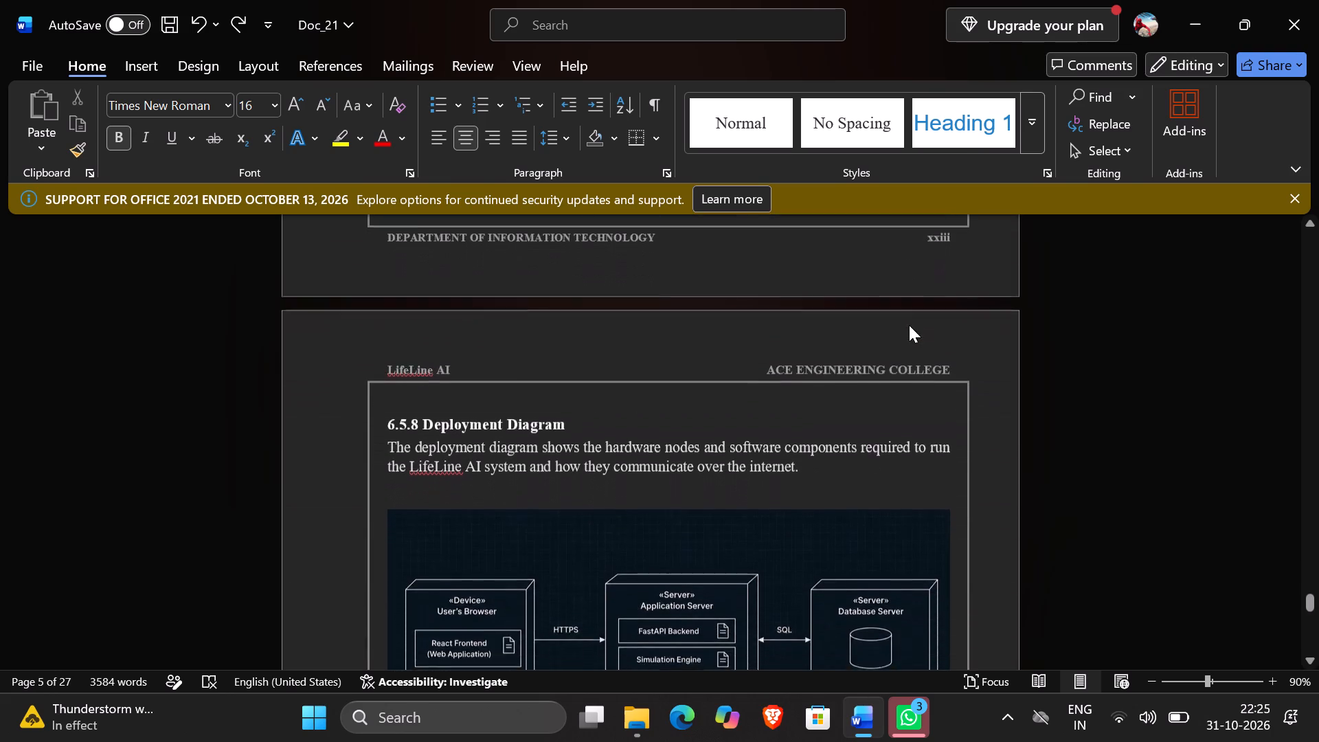
{"action": "scroll", "coordinate": [909, 325], "scroll_direction": "down", "scroll_amount": 1}
{"action": "scroll", "coordinate": [909, 325], "scroll_direction": "up", "scroll_amount": 1}
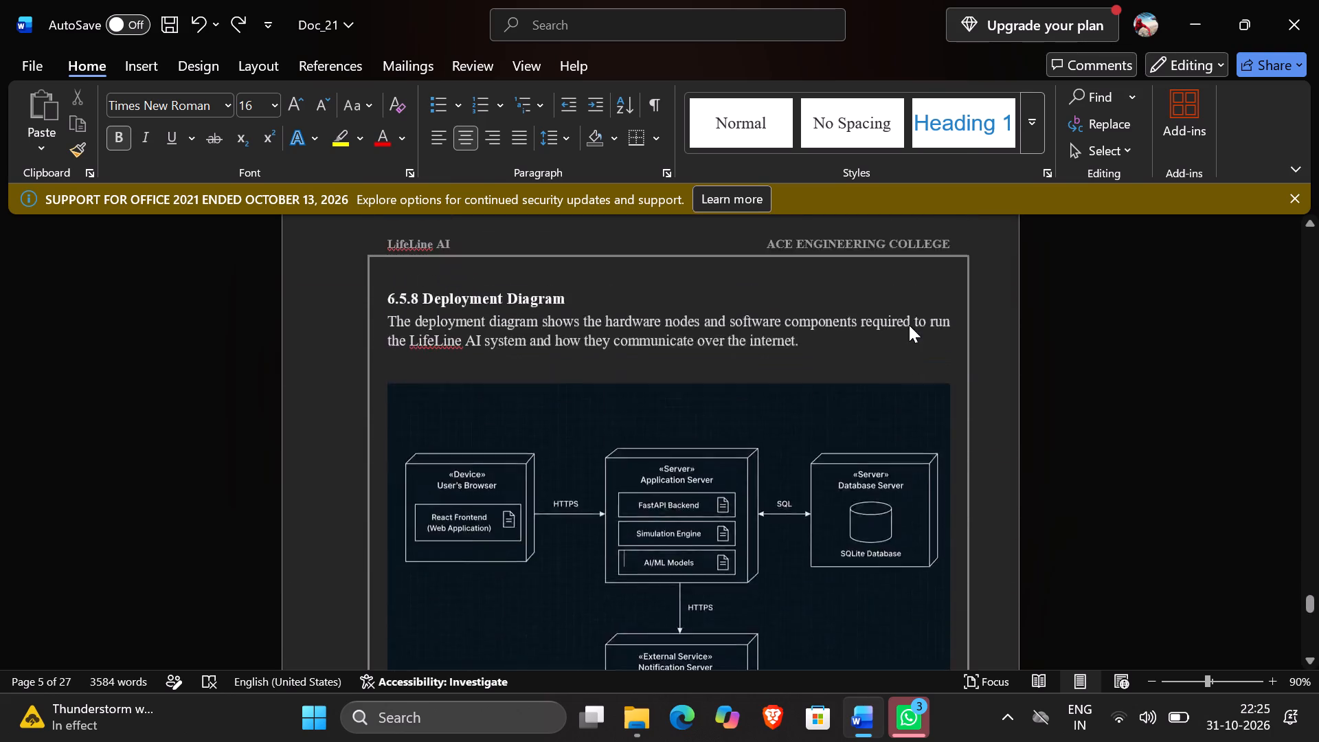
{"action": "scroll", "coordinate": [909, 325], "scroll_direction": "up", "scroll_amount": 6}
{"action": "scroll", "coordinate": [909, 325], "scroll_direction": "down", "scroll_amount": 1}
{"action": "scroll", "coordinate": [909, 325], "scroll_direction": "up", "scroll_amount": 1}
{"action": "scroll", "coordinate": [909, 325], "scroll_direction": "down", "scroll_amount": 1}
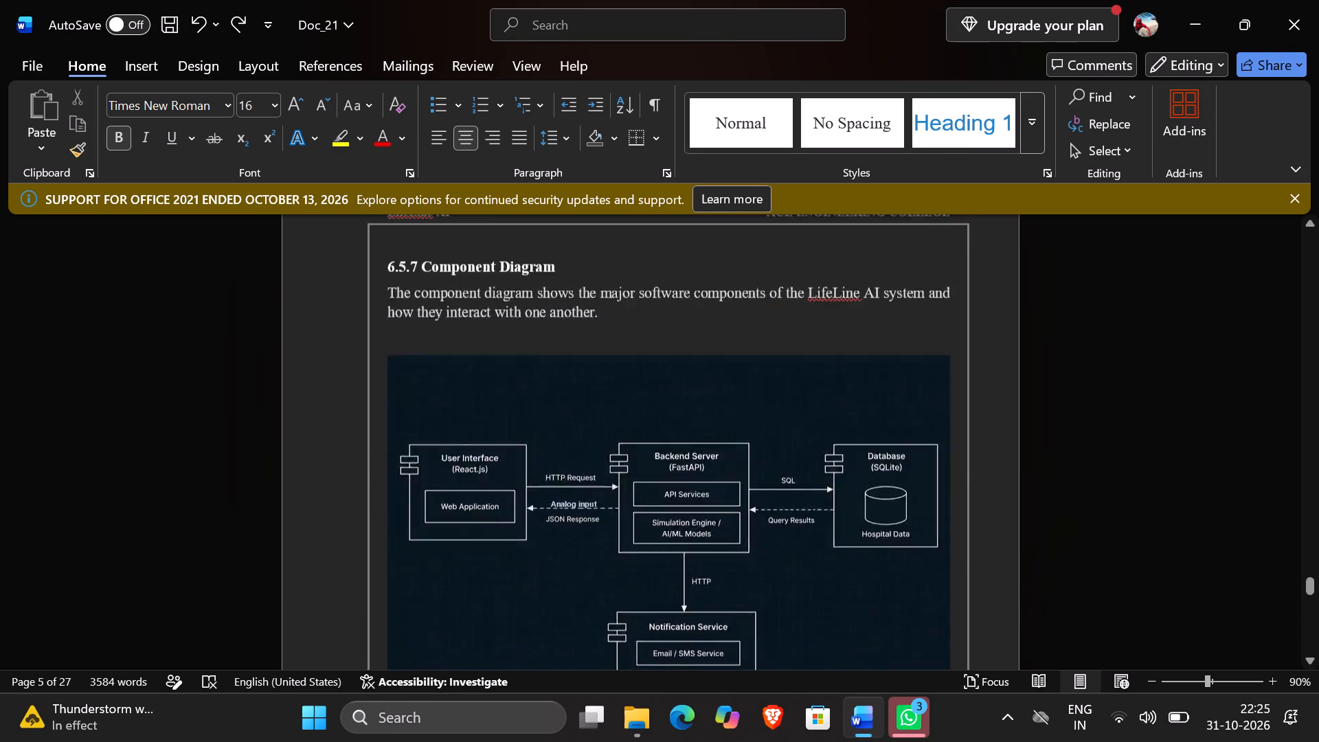
{"action": "scroll", "coordinate": [909, 325], "scroll_direction": "down", "scroll_amount": 1}
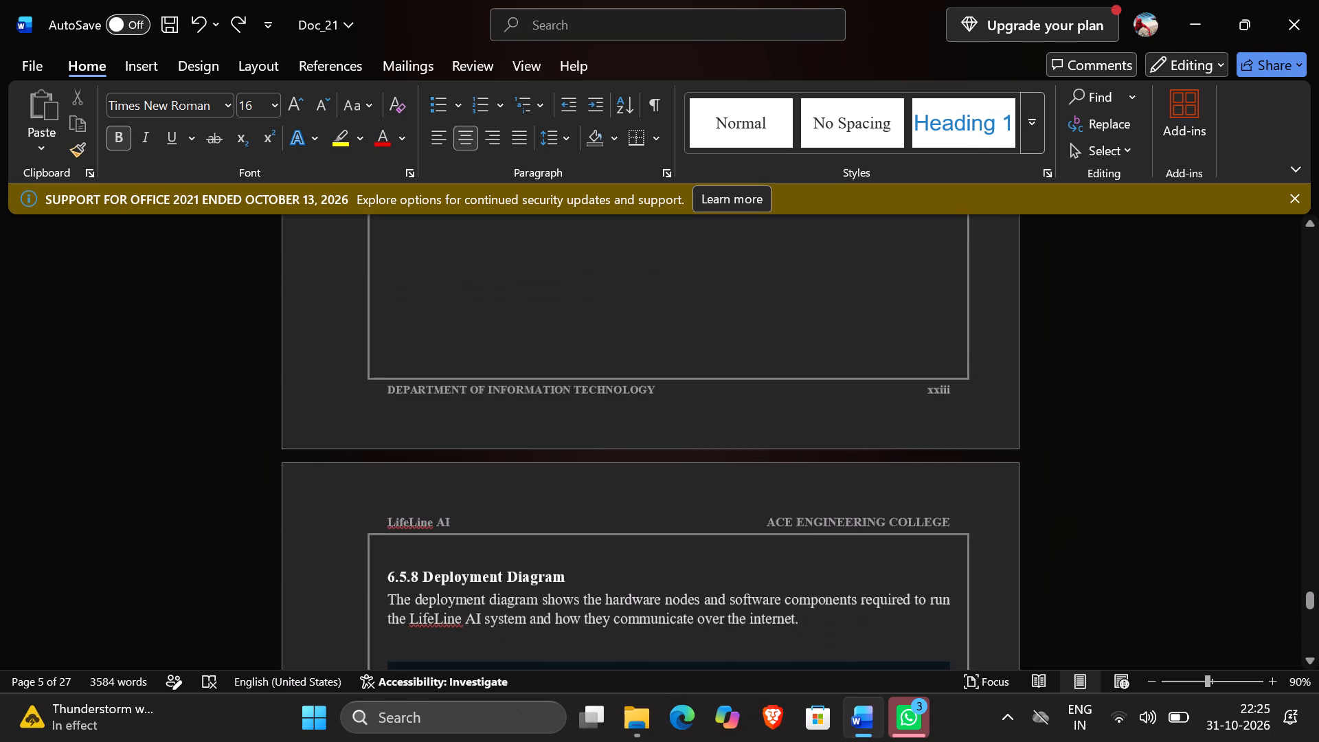
{"action": "scroll", "coordinate": [909, 325], "scroll_direction": "down", "scroll_amount": 3}
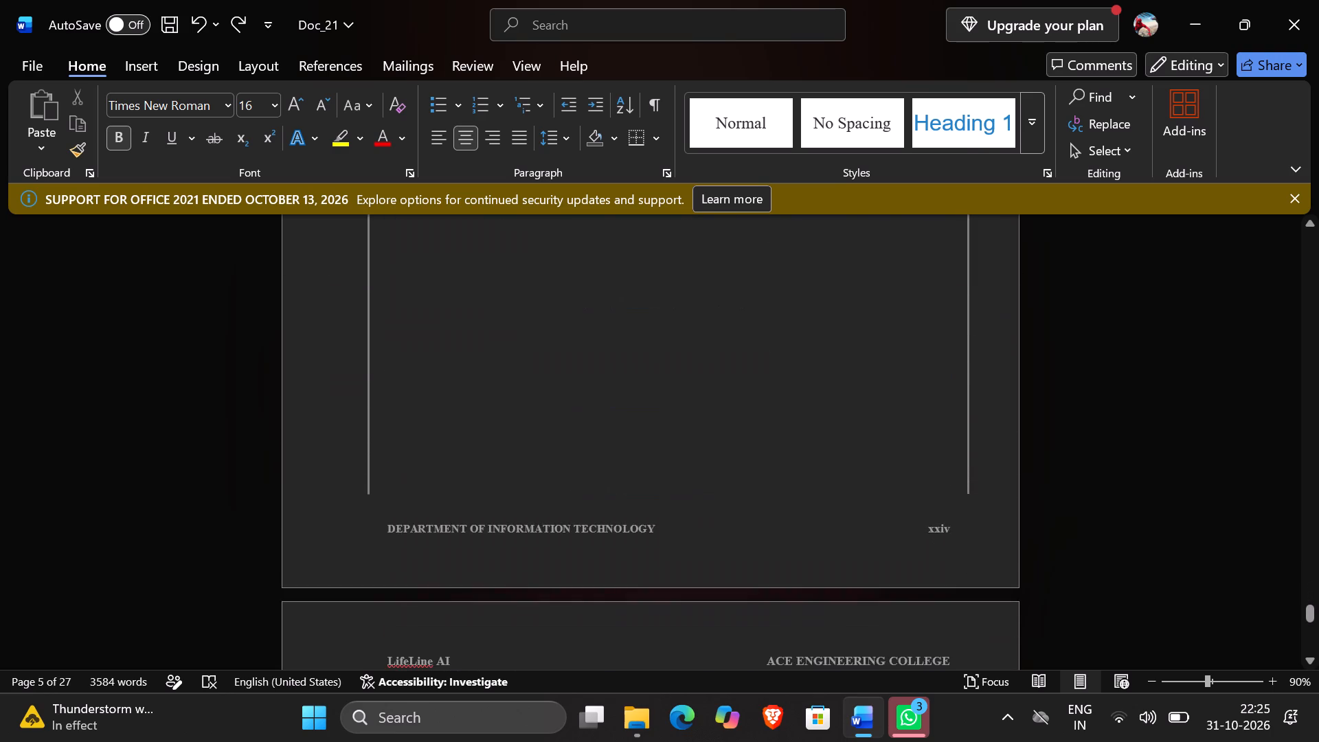
Examine the Conclusions and References pages and their footer numbering through to the end of the report.
{"action": "scroll", "coordinate": [909, 325], "scroll_direction": "down", "scroll_amount": 4}
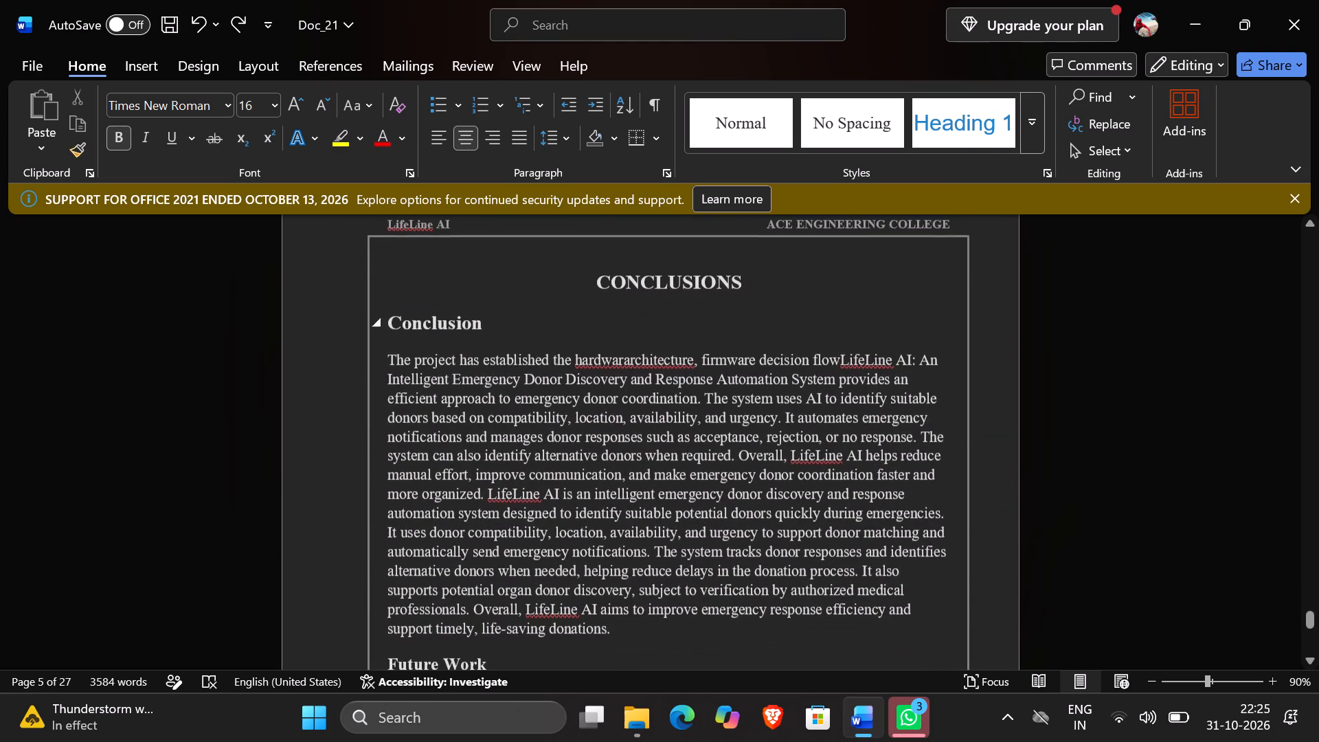
{"action": "scroll", "coordinate": [909, 325], "scroll_direction": "down", "scroll_amount": 3}
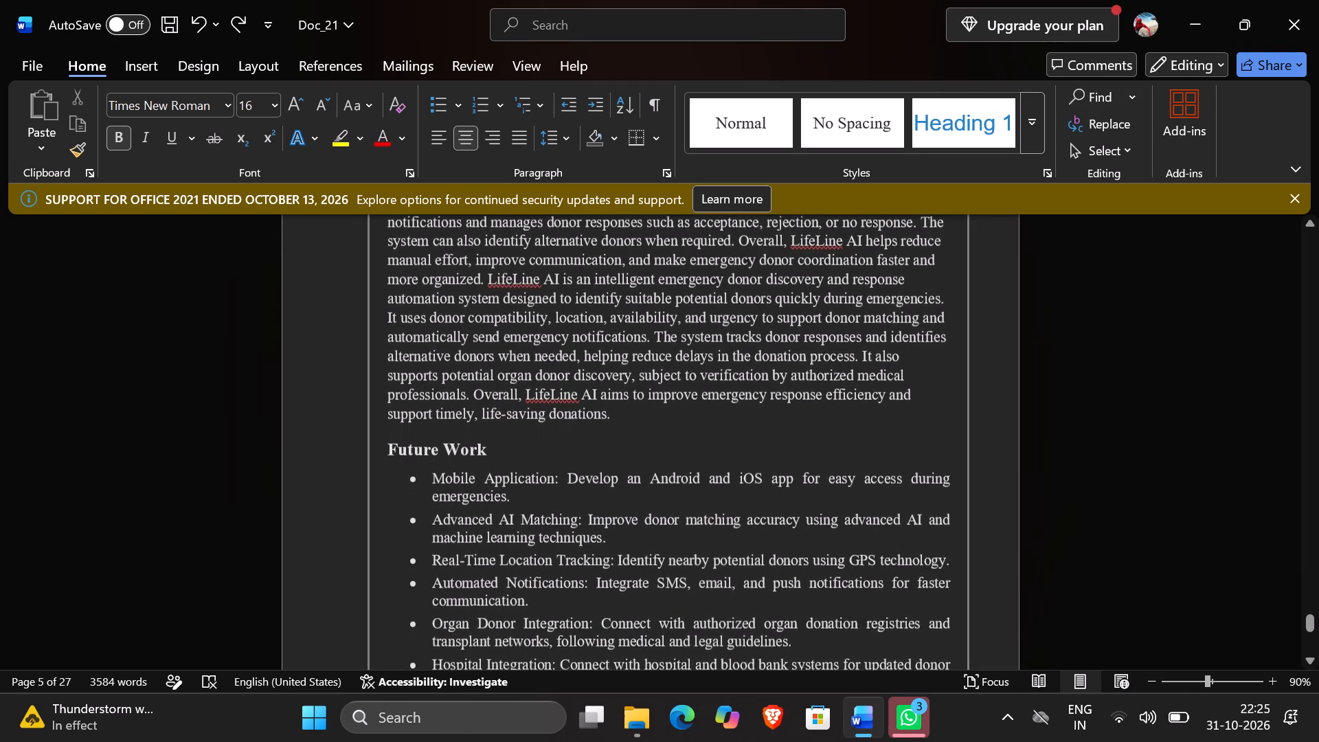
{"action": "scroll", "coordinate": [909, 325], "scroll_direction": "down", "scroll_amount": 6}
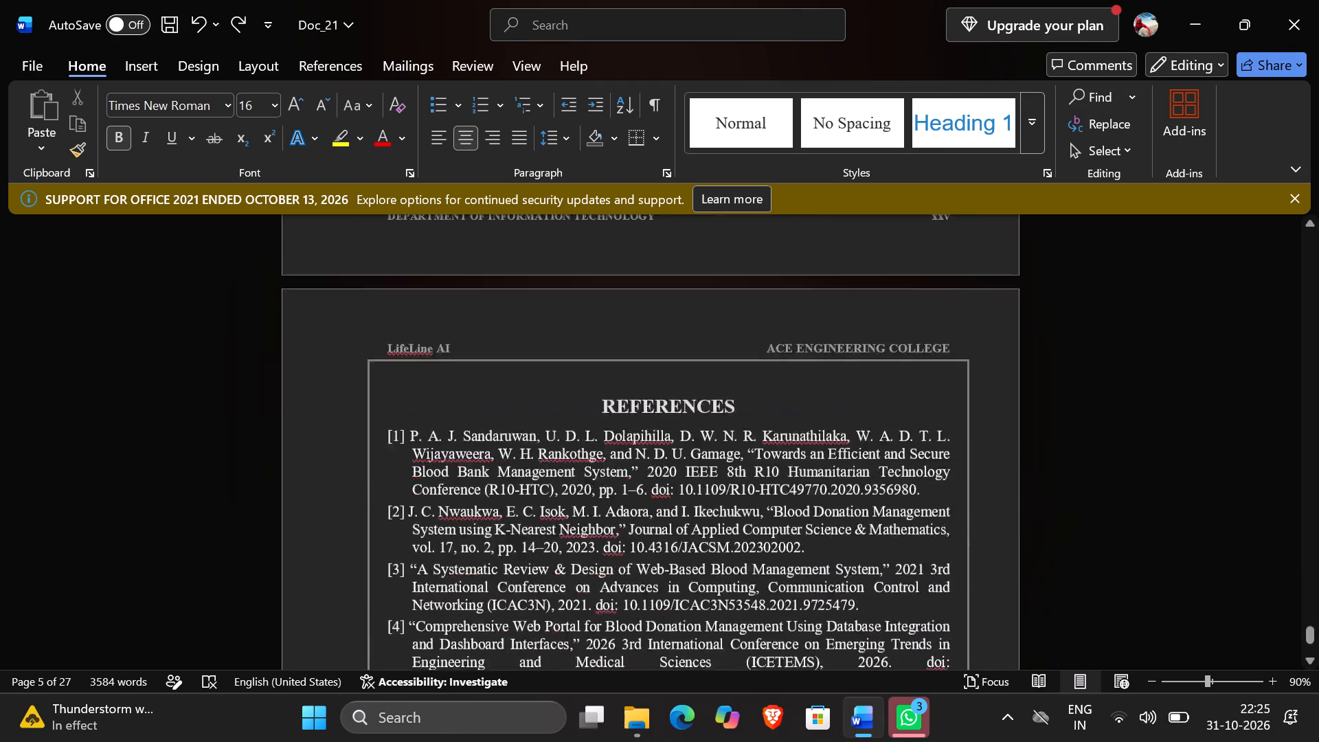
{"action": "scroll", "coordinate": [909, 325], "scroll_direction": "down", "scroll_amount": 1}
{"action": "scroll", "coordinate": [909, 325], "scroll_direction": "up", "scroll_amount": 1}
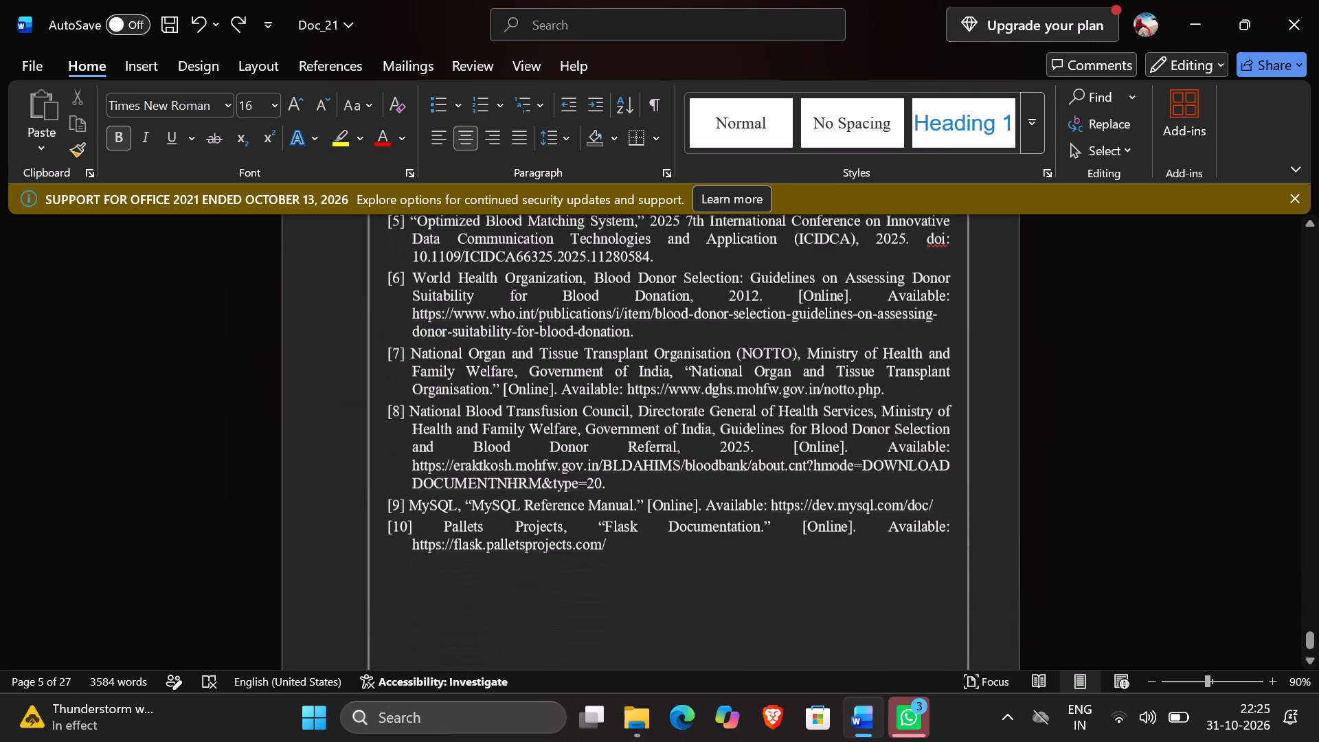
{"action": "scroll", "coordinate": [909, 325], "scroll_direction": "up", "scroll_amount": 1}
{"action": "scroll", "coordinate": [902, 290], "scroll_direction": "down", "scroll_amount": 3}
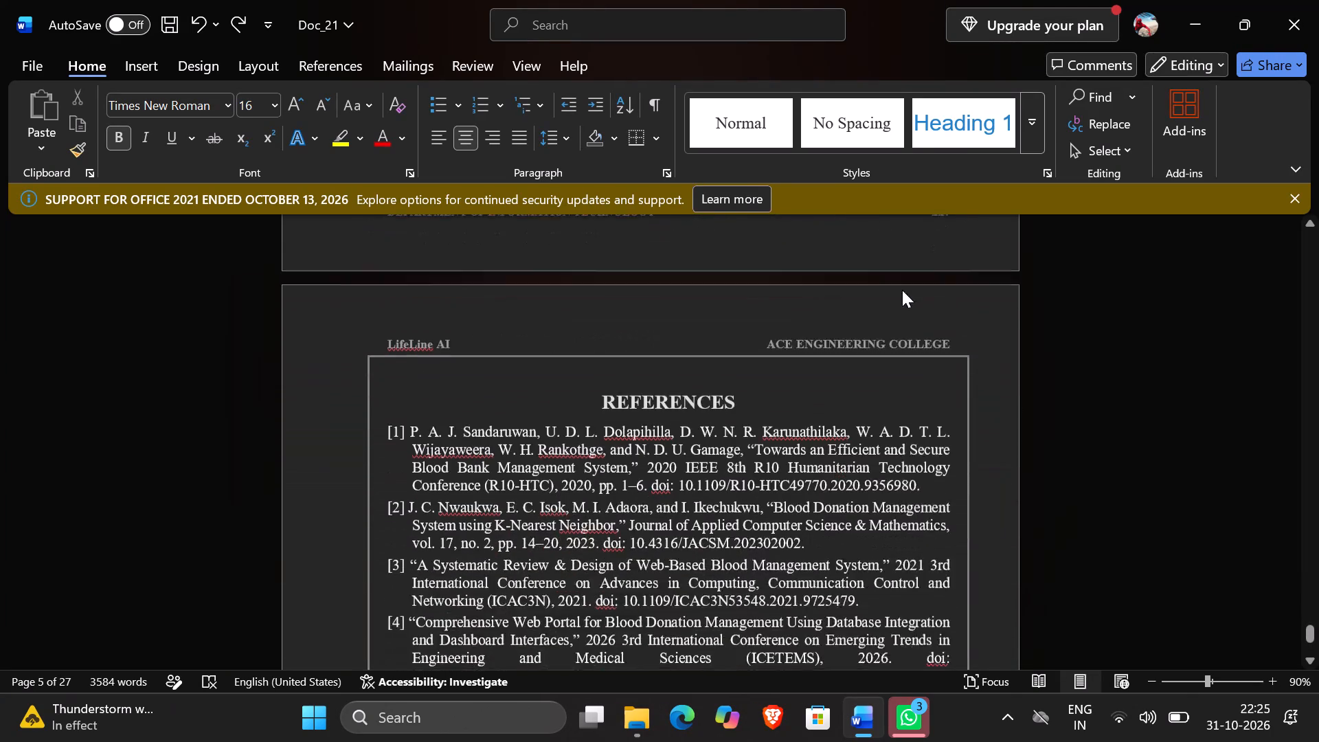
{"action": "scroll", "coordinate": [902, 290], "scroll_direction": "down", "scroll_amount": 6}
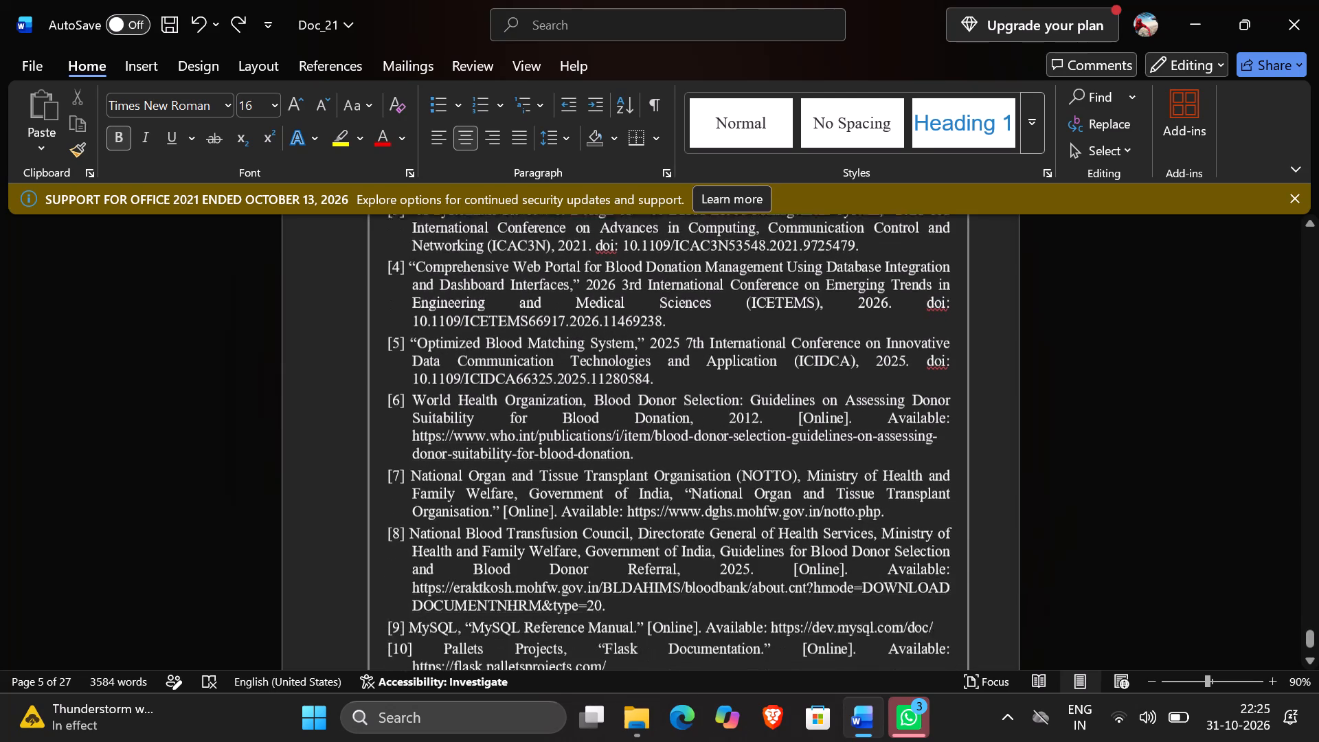
{"action": "scroll", "coordinate": [902, 290], "scroll_direction": "down", "scroll_amount": 9}
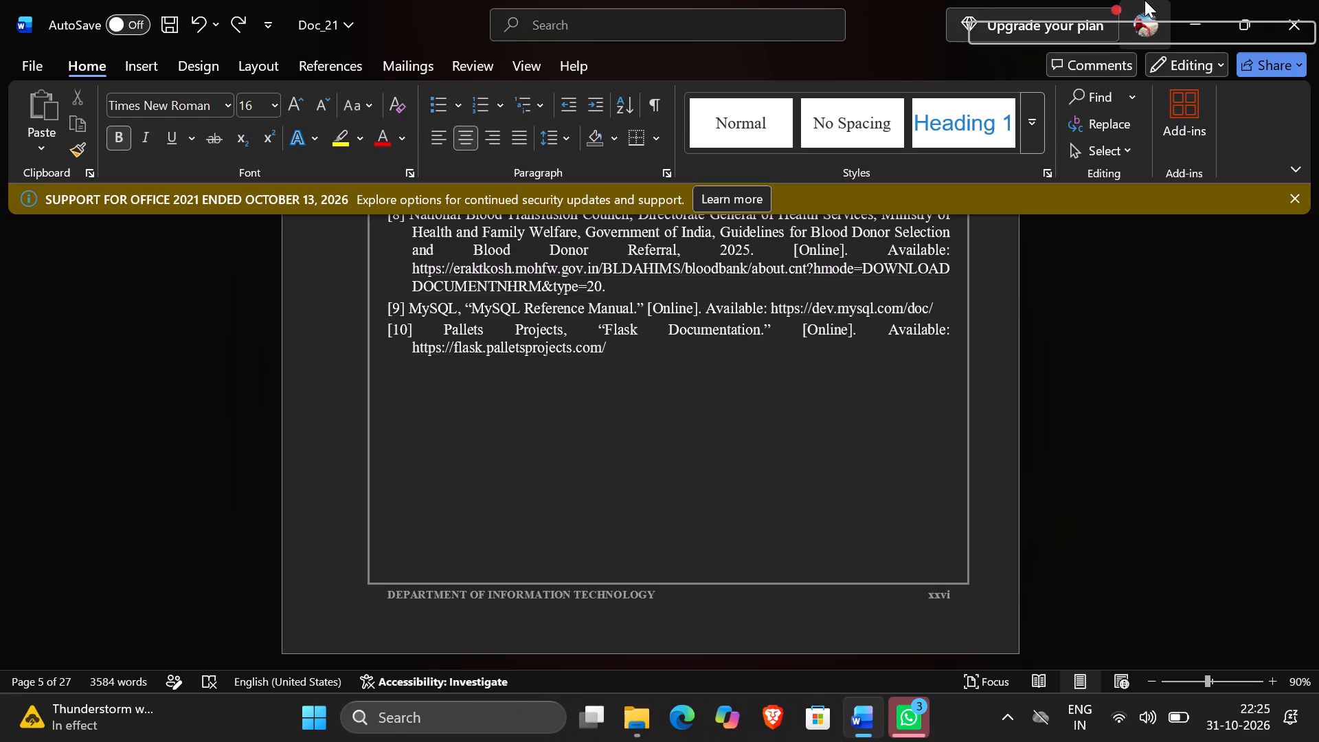
Close the Doc_21 report, saving its changes in the Downloads folder.
{"action": "left_click", "coordinate": [1303, 5]}
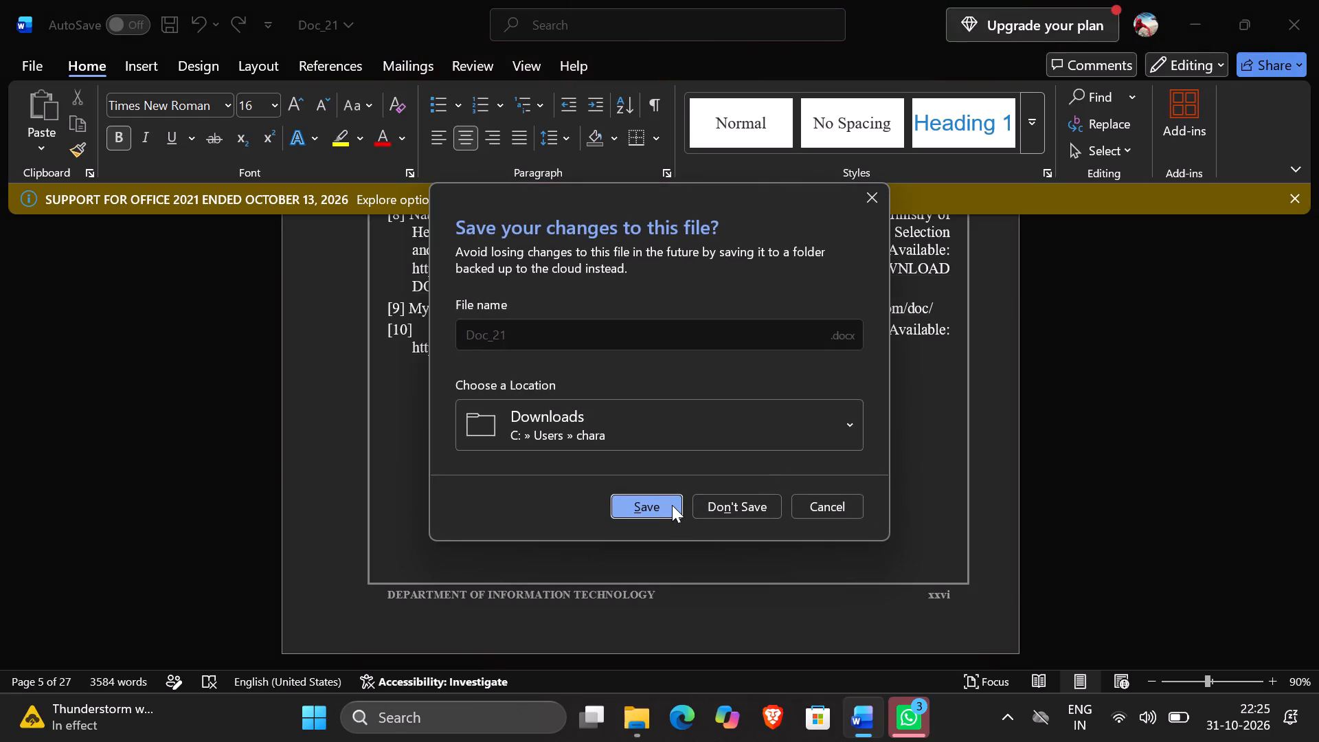
{"action": "left_click", "coordinate": [669, 505]}
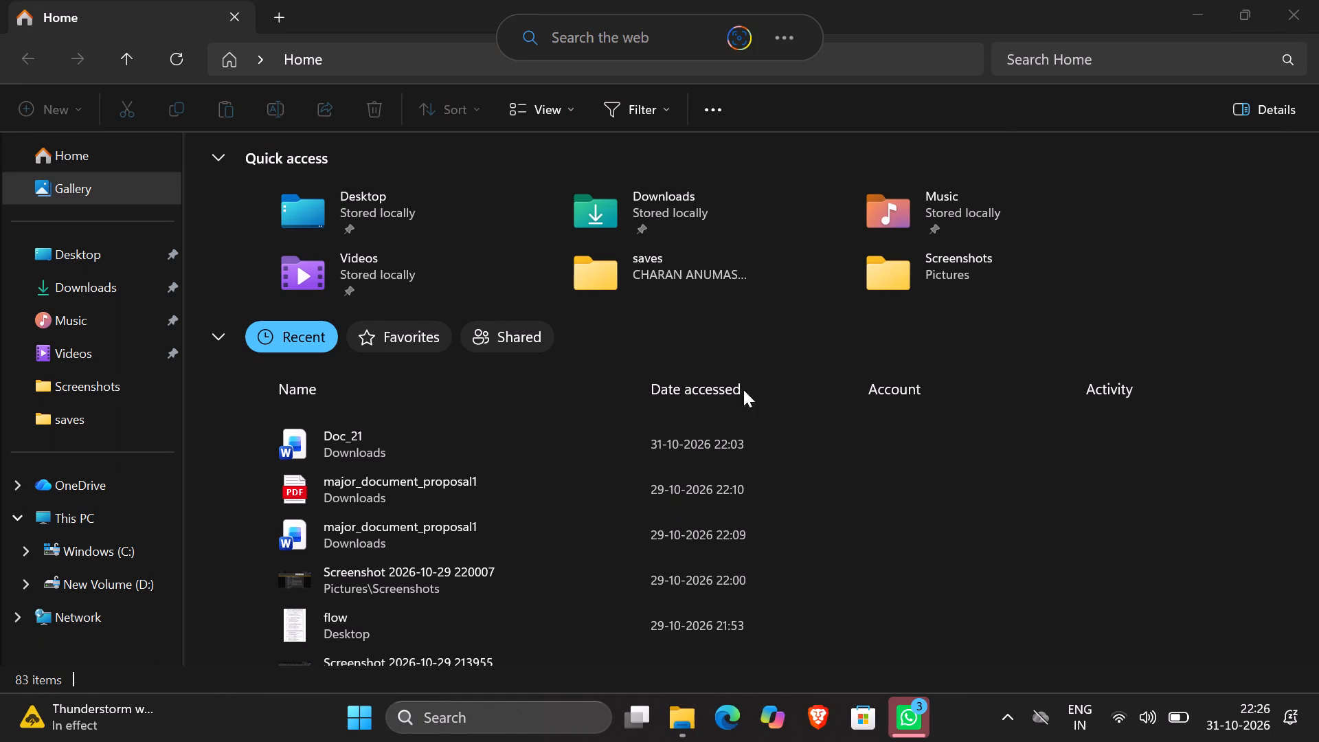
Close the remaining File Explorer and WhatsApp windows.
{"action": "left_click", "coordinate": [1285, 0]}
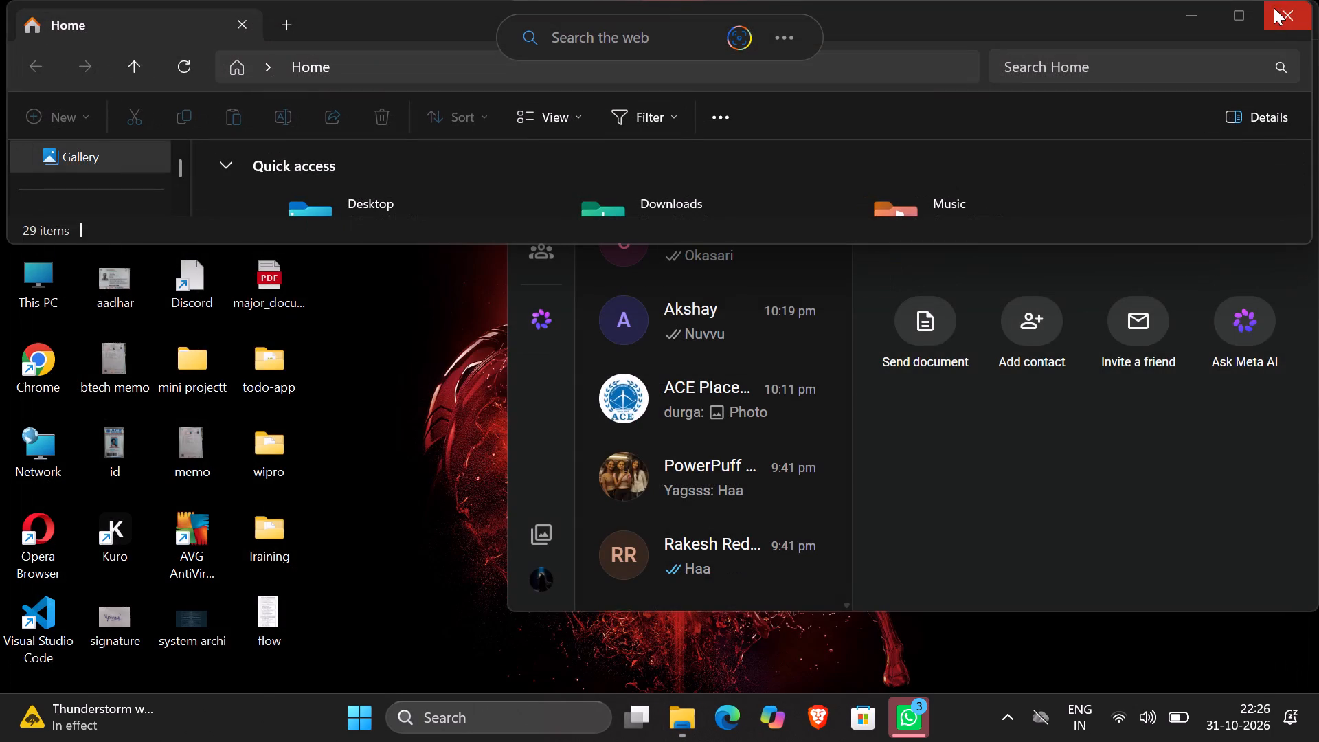
{"action": "left_click", "coordinate": [1301, 21]}
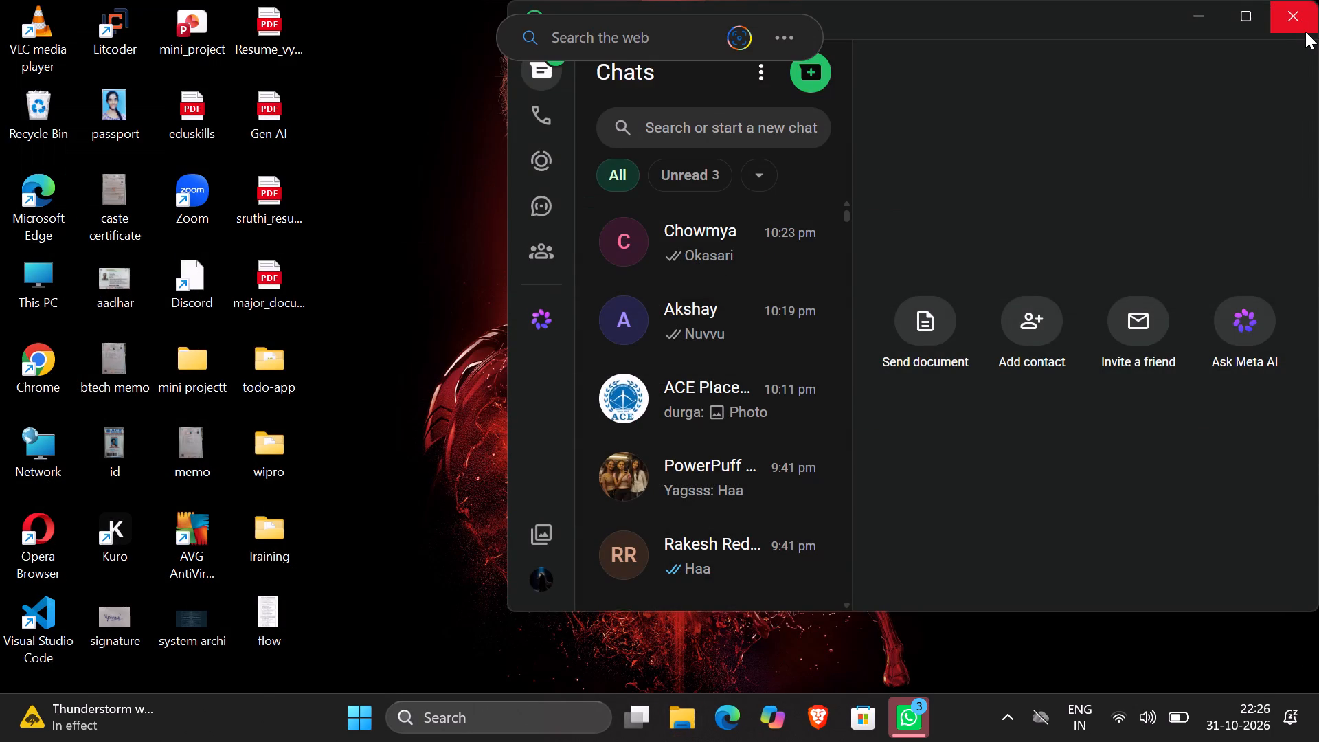
{"action": "left_click", "coordinate": [1305, 30]}
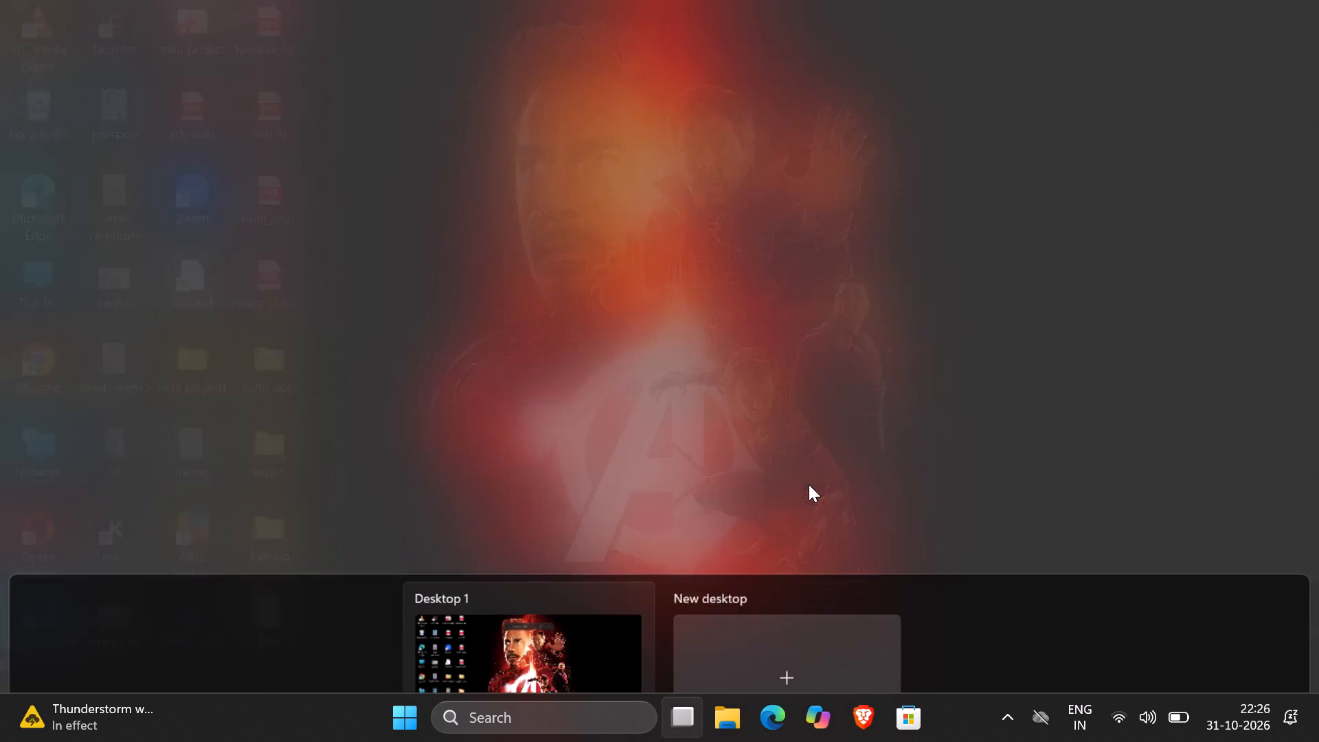
Return to Desktop 1 and shut down the PC.
{"action": "left_click", "coordinate": [457, 640]}
{"action": "left_click", "coordinate": [418, 719]}
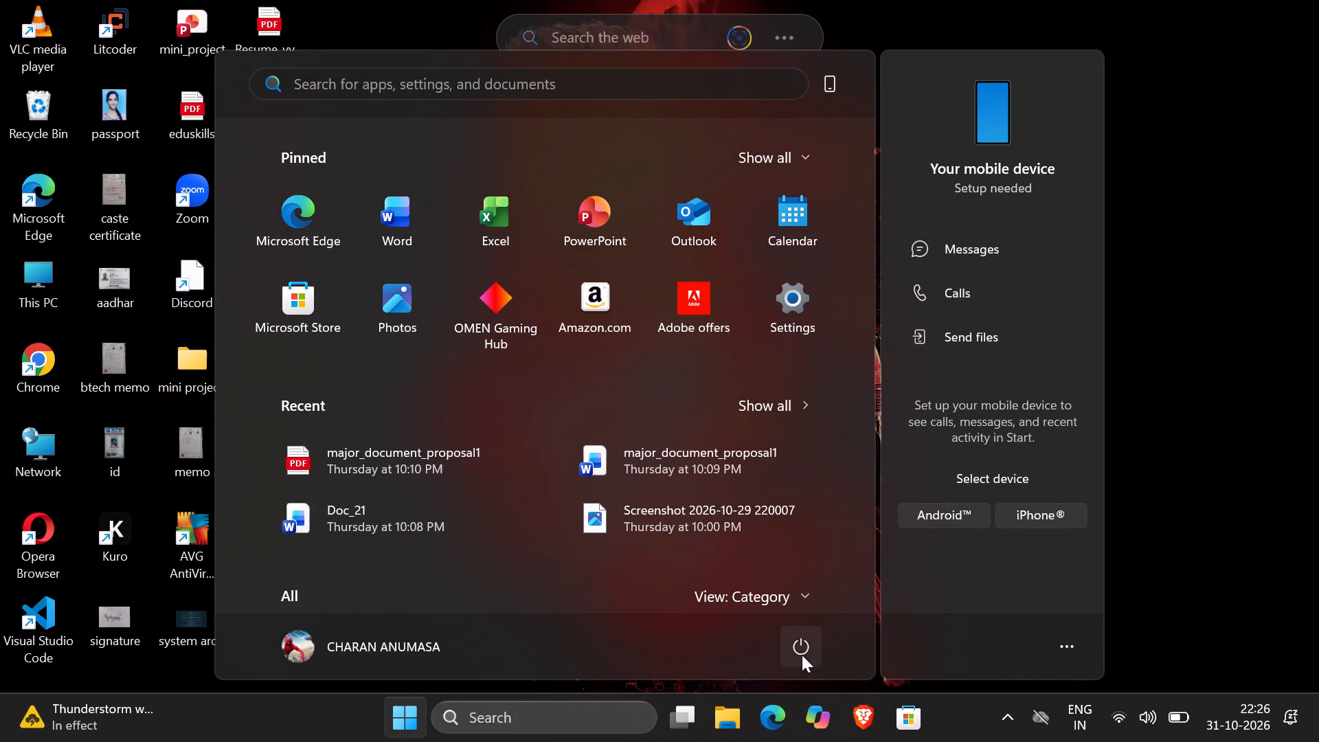
{"action": "left_click", "coordinate": [802, 655]}
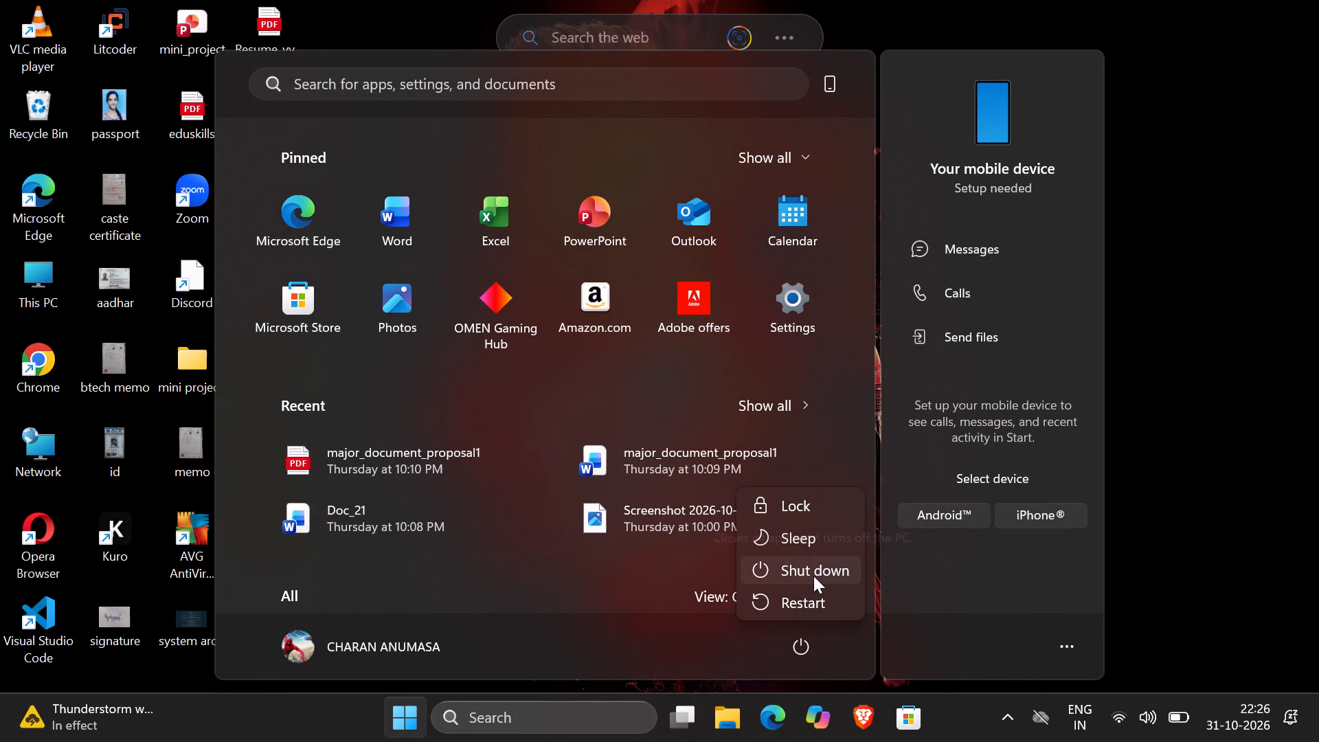
{"action": "left_click", "coordinate": [813, 576]}
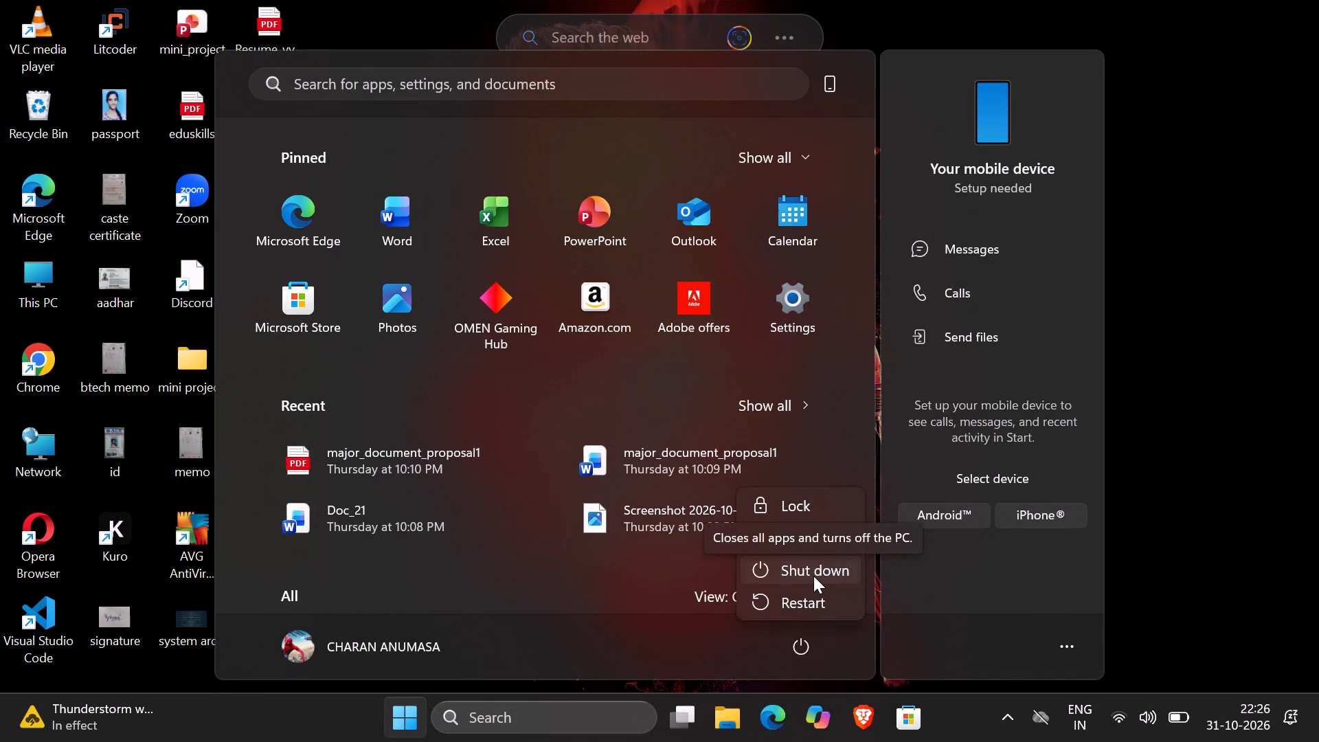